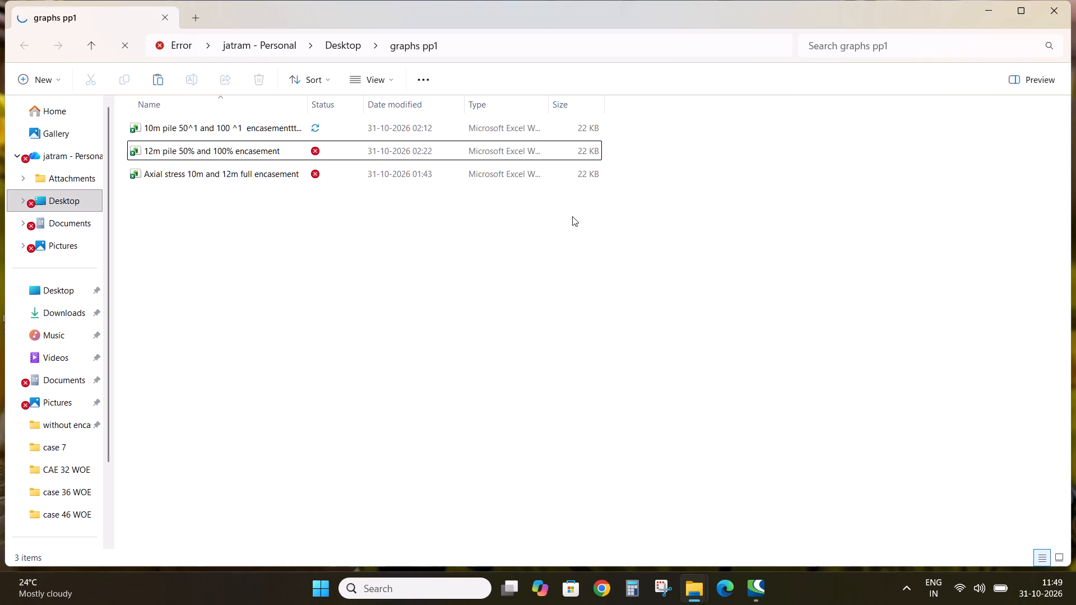
Copy the "Axial stress with graph" workbook from the recent files into the "graphs pp1" folder.
{"action": "left_click", "coordinate": [983, 16]}
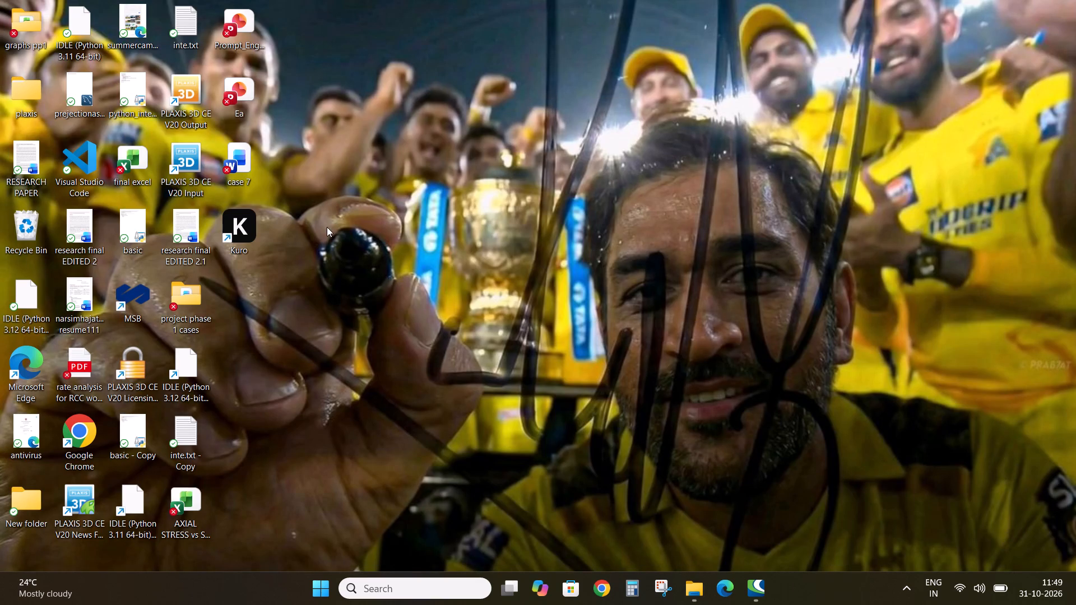
{"action": "left_click", "coordinate": [690, 576]}
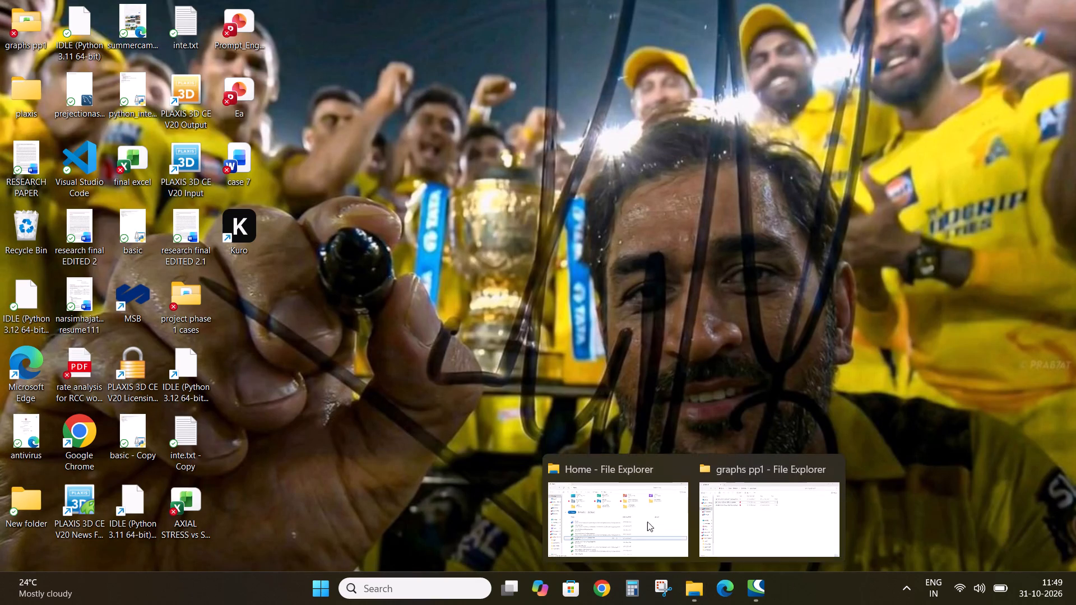
{"action": "left_click", "coordinate": [646, 508]}
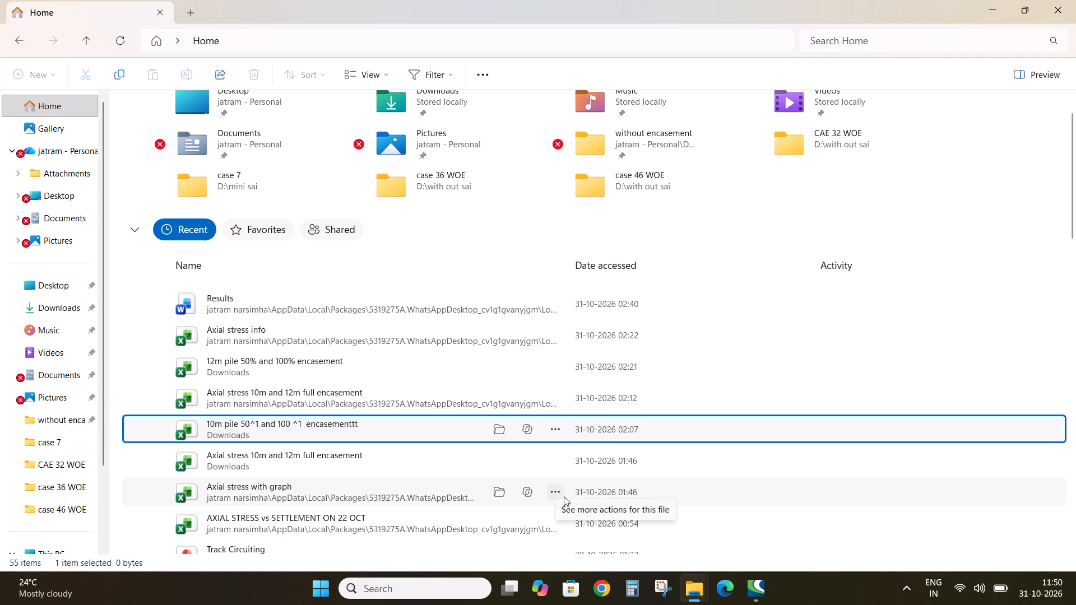
{"action": "left_click", "coordinate": [564, 496]}
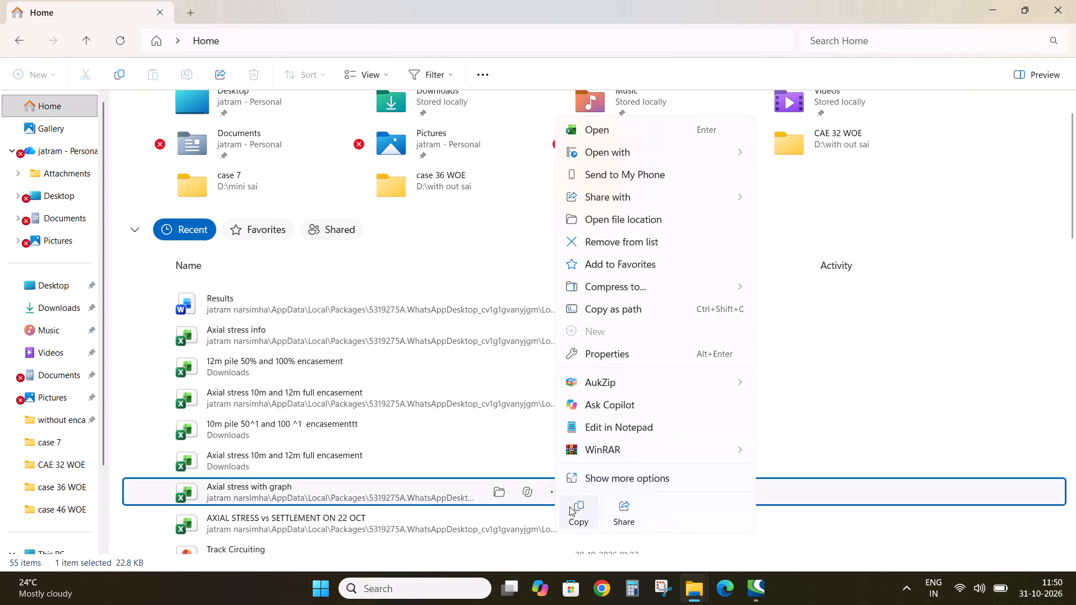
{"action": "left_click", "coordinate": [574, 509]}
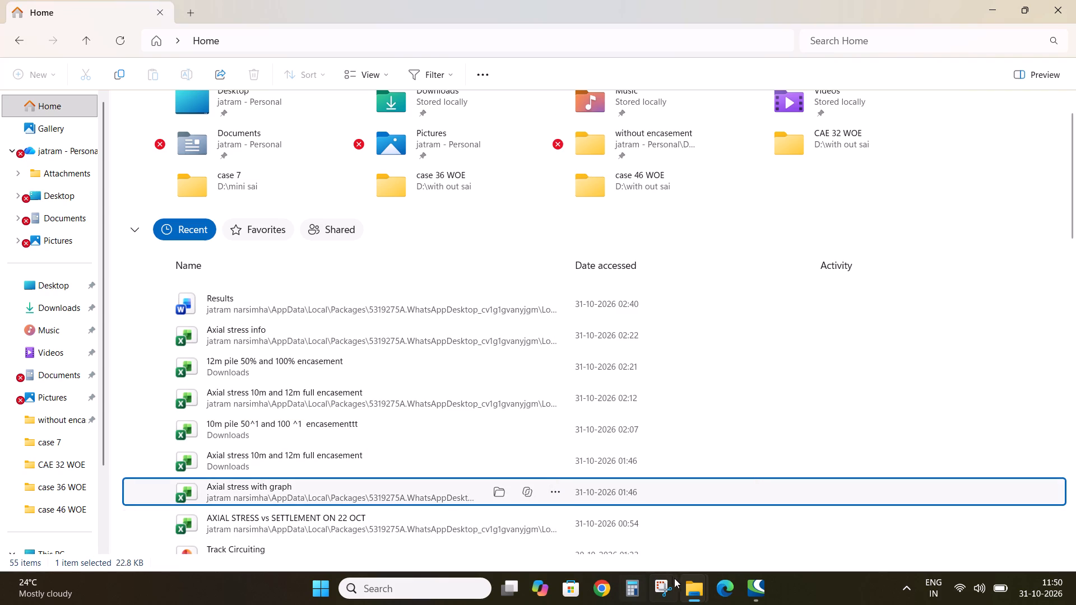
{"action": "left_click", "coordinate": [744, 546]}
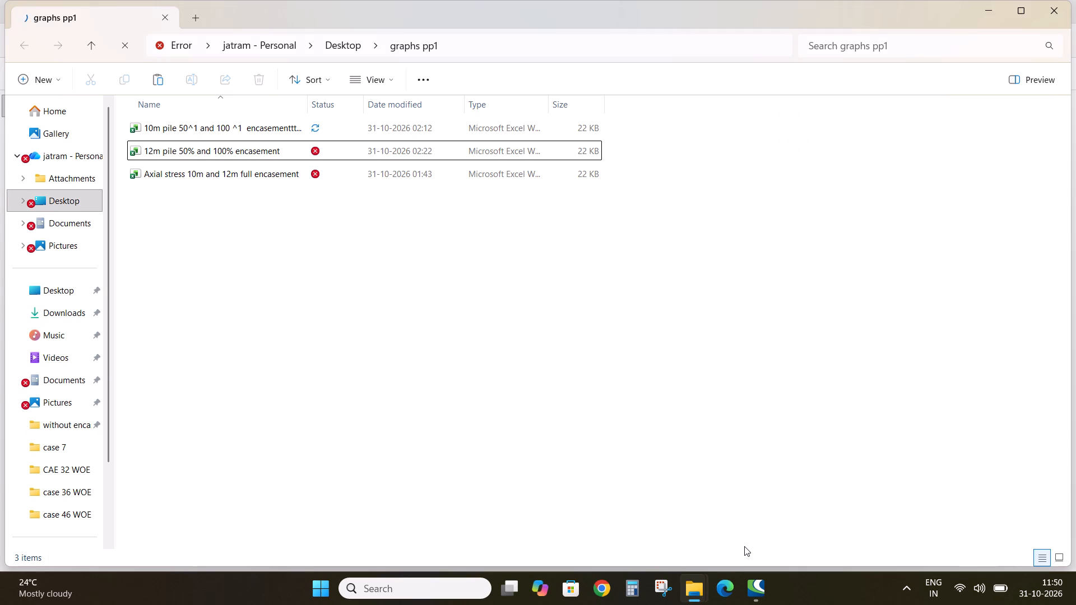
{"action": "key", "text": "ctrl+v"}
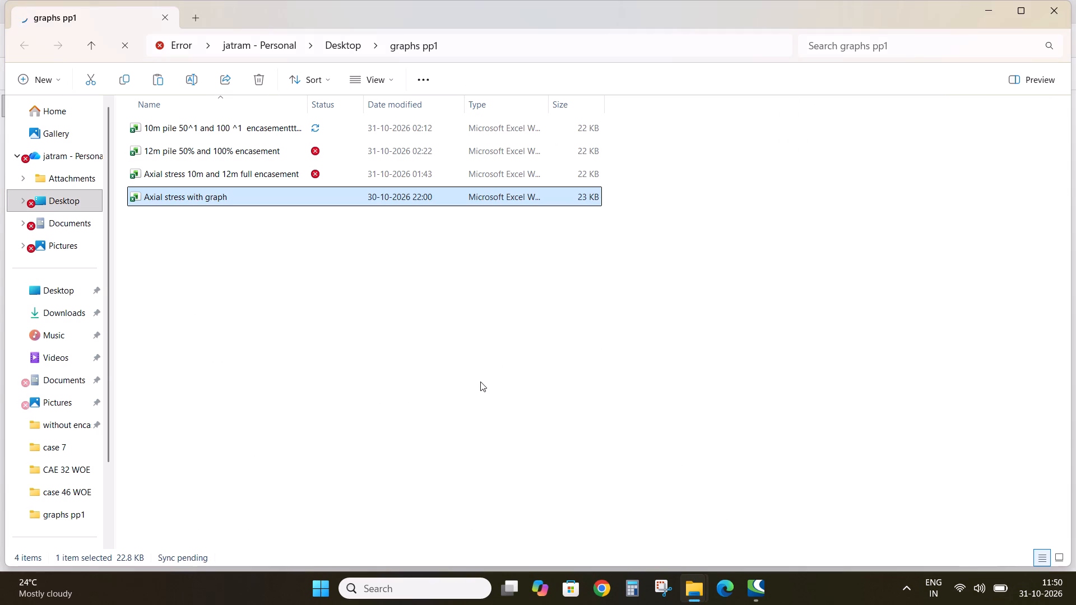
{"action": "left_click", "coordinate": [480, 381]}
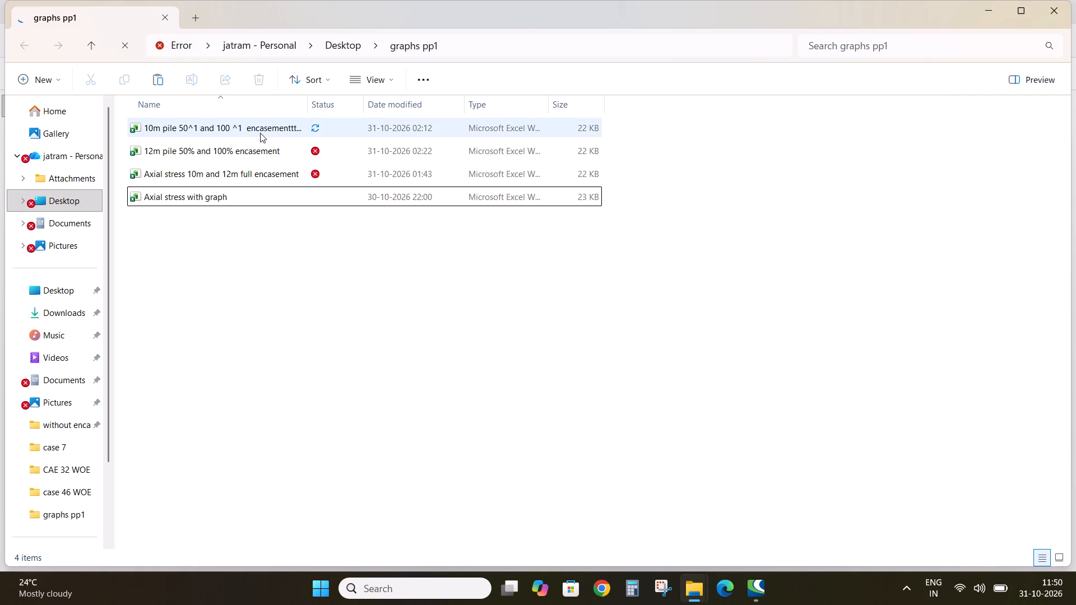
{"action": "left_click", "coordinate": [259, 226]}
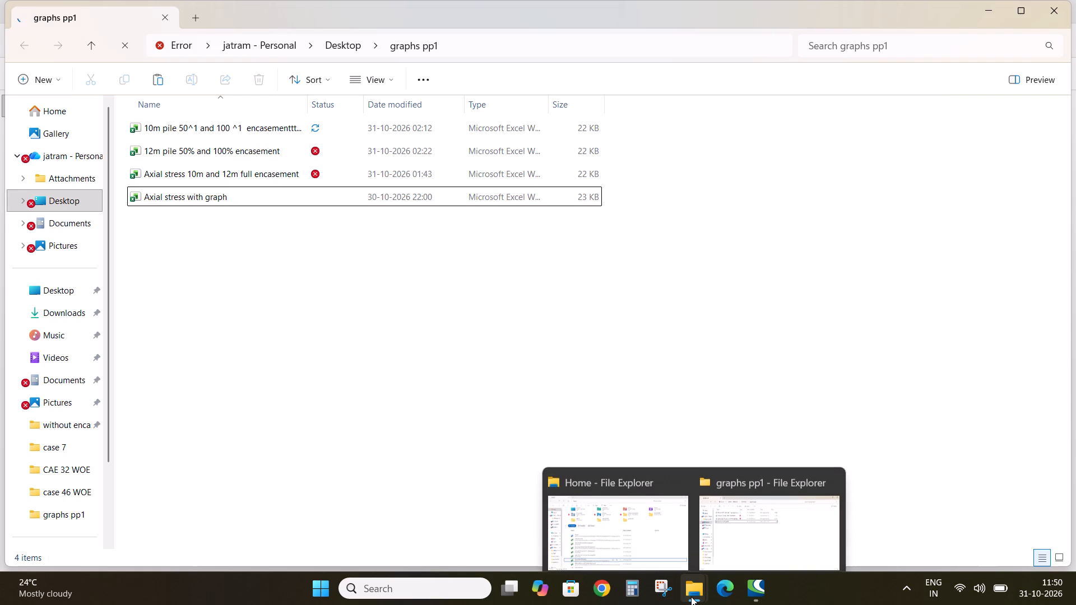
Look through the recent files and the Downloads folder for another workbook to add to "graphs pp1".
{"action": "left_click", "coordinate": [645, 540]}
{"action": "scroll", "coordinate": [478, 415], "scroll_direction": "down", "scroll_amount": 2}
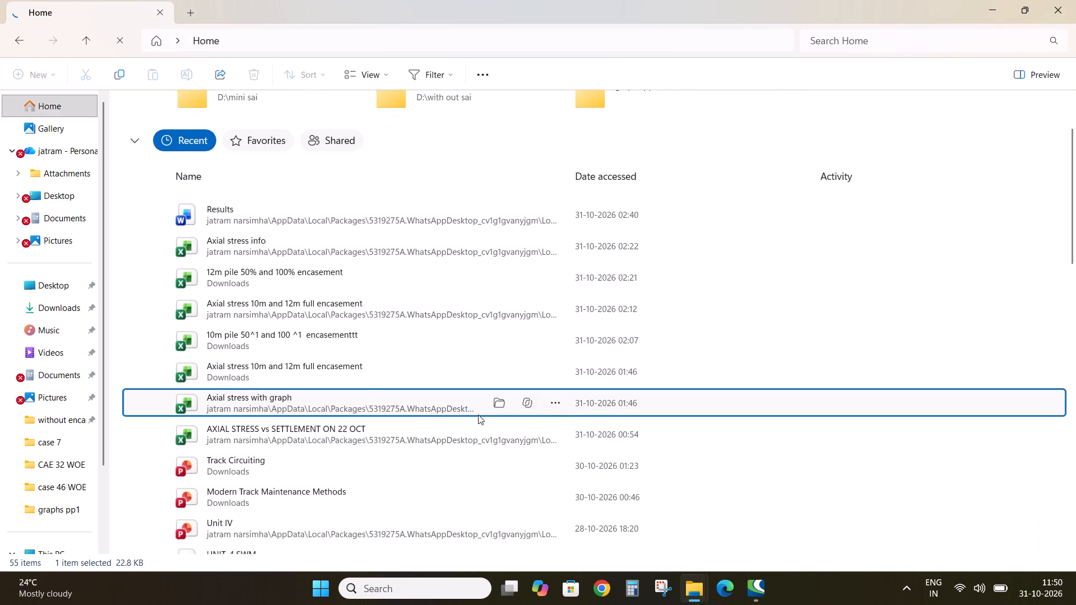
{"action": "scroll", "coordinate": [478, 415], "scroll_direction": "down", "scroll_amount": 2}
{"action": "scroll", "coordinate": [478, 415], "scroll_direction": "up", "scroll_amount": 3}
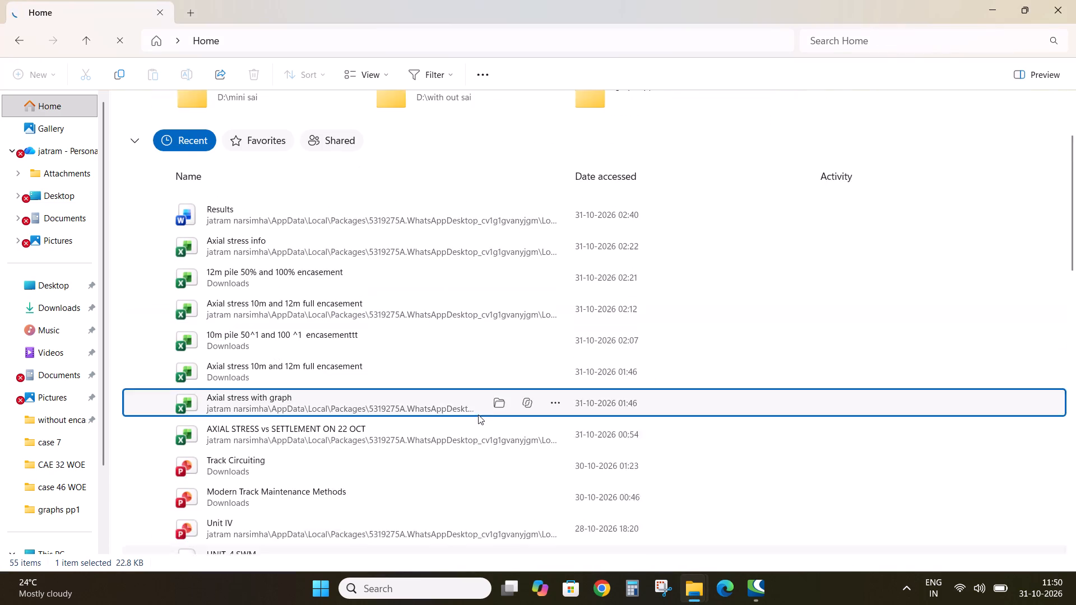
{"action": "left_click", "coordinate": [85, 304]}
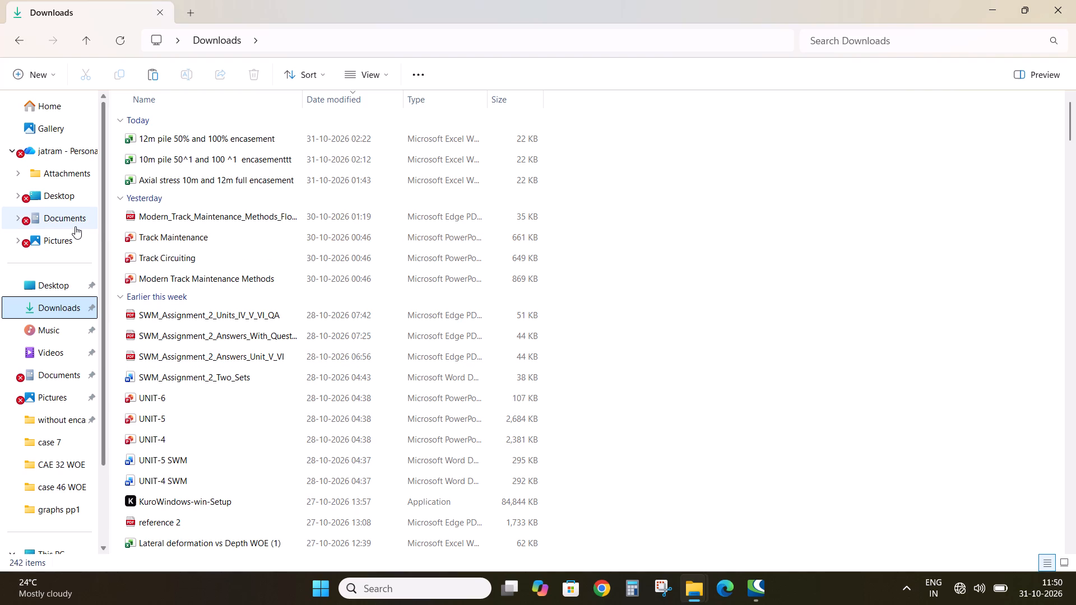
{"action": "scroll", "coordinate": [75, 226], "scroll_direction": "up", "scroll_amount": 4}
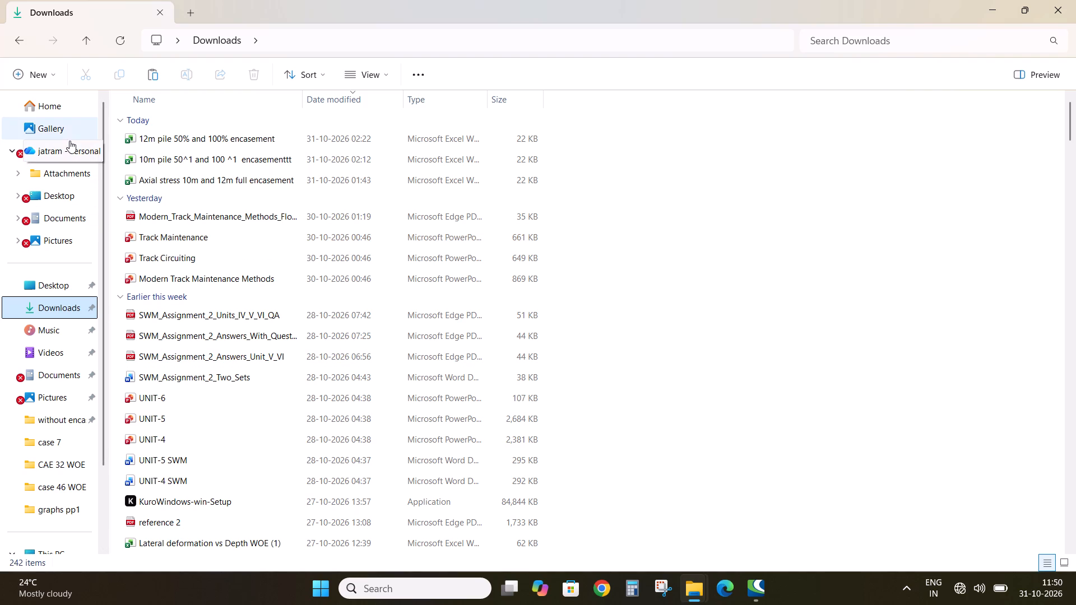
Search Home for "woe" and copy the WOE Excel workbook from Documents into the "graphs pp1" folder.
{"action": "left_click", "coordinate": [66, 109]}
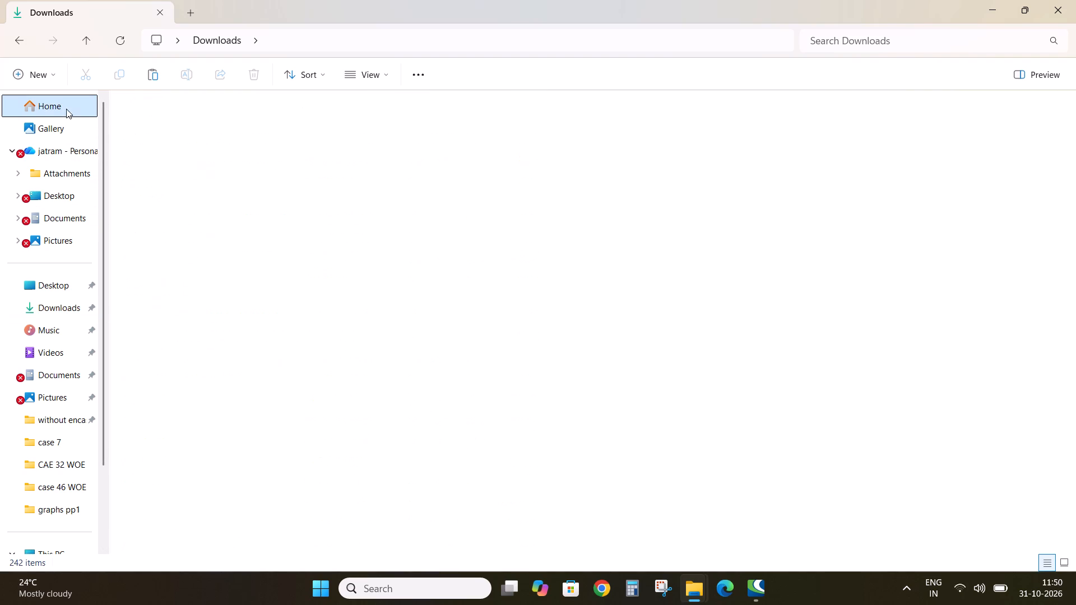
{"action": "left_click", "coordinate": [865, 40]}
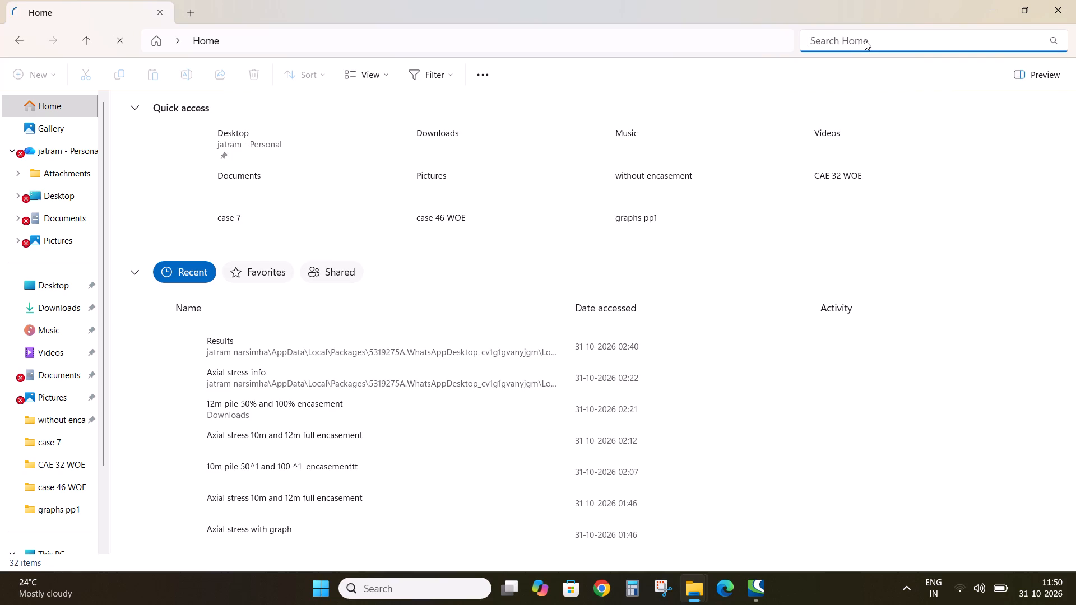
{"action": "type", "text": "woe"}
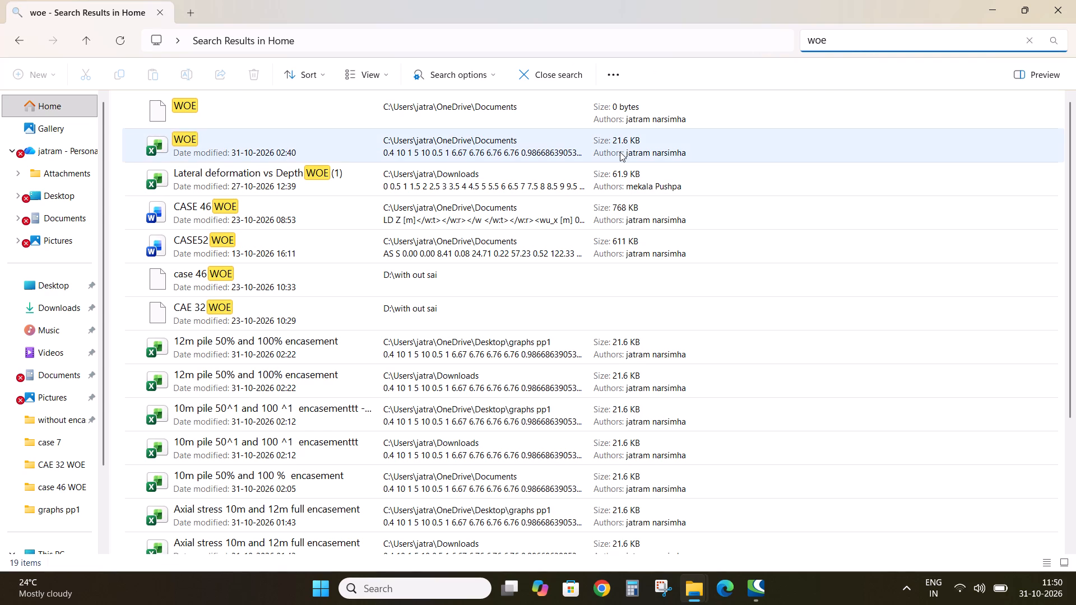
{"action": "left_click", "coordinate": [620, 152]}
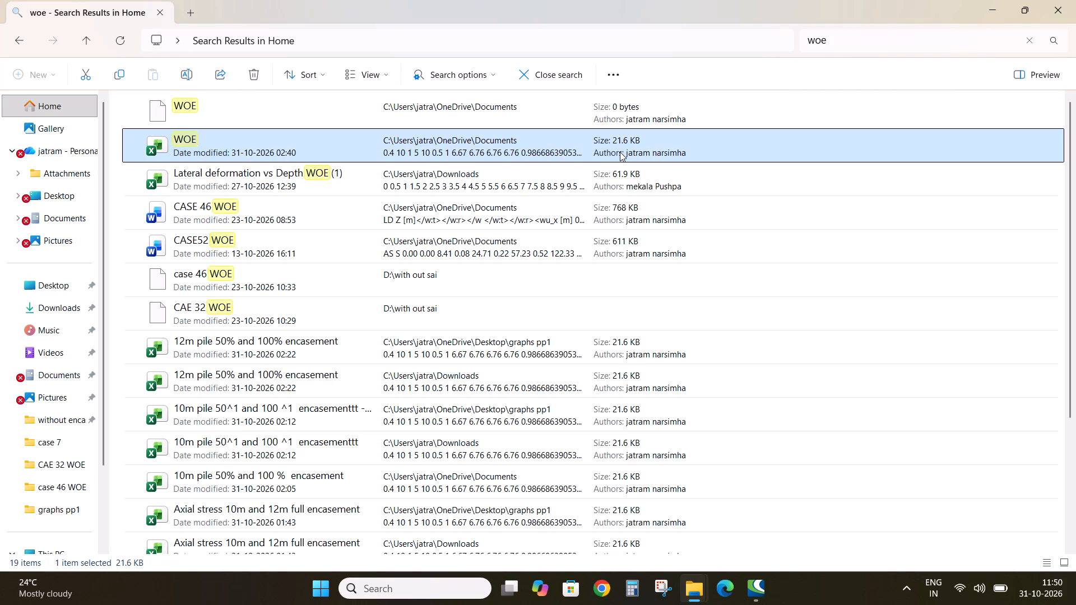
{"action": "key", "text": "ctrl+c"}
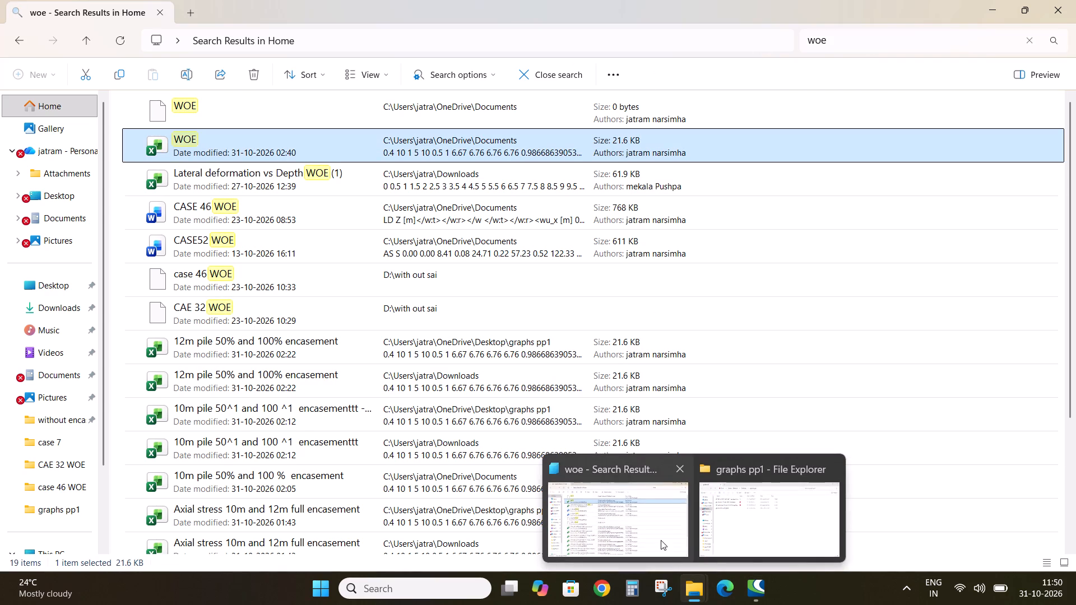
{"action": "left_click", "coordinate": [726, 538]}
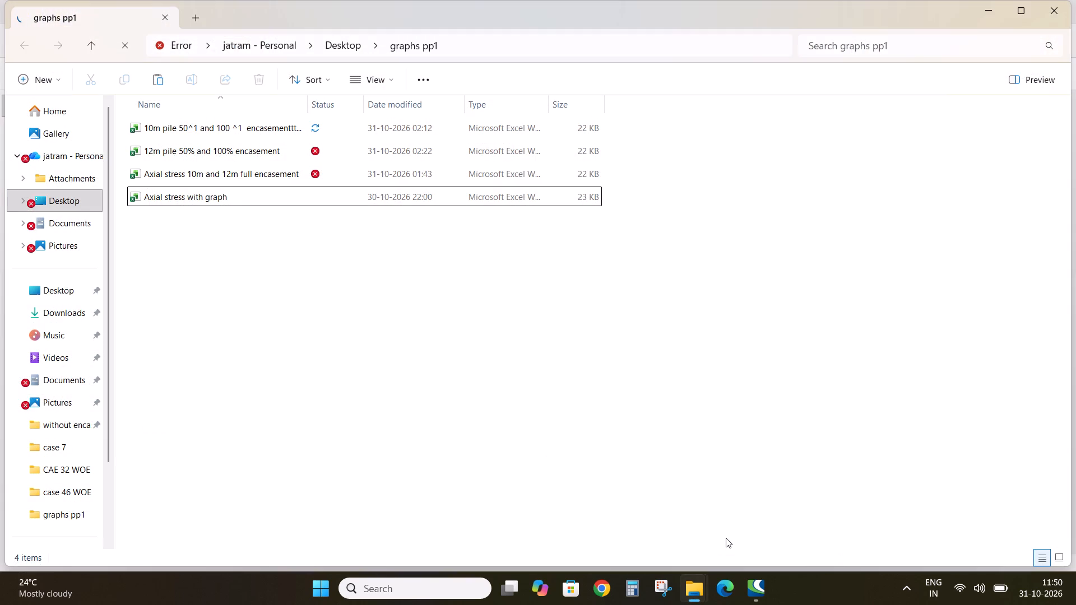
{"action": "key", "text": "ctrl+v"}
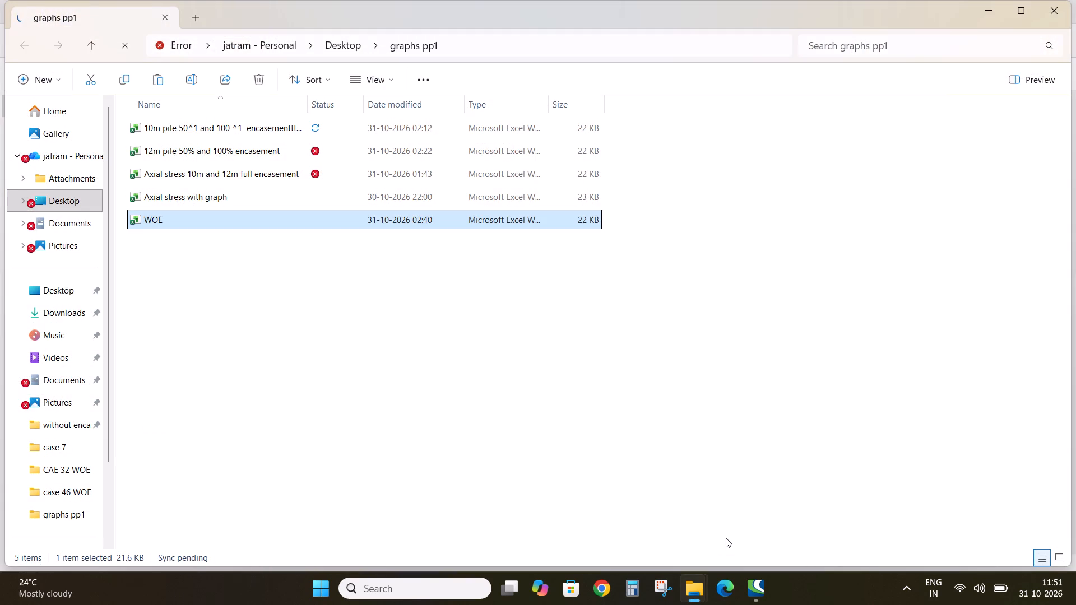
{"action": "left_click", "coordinate": [693, 415]}
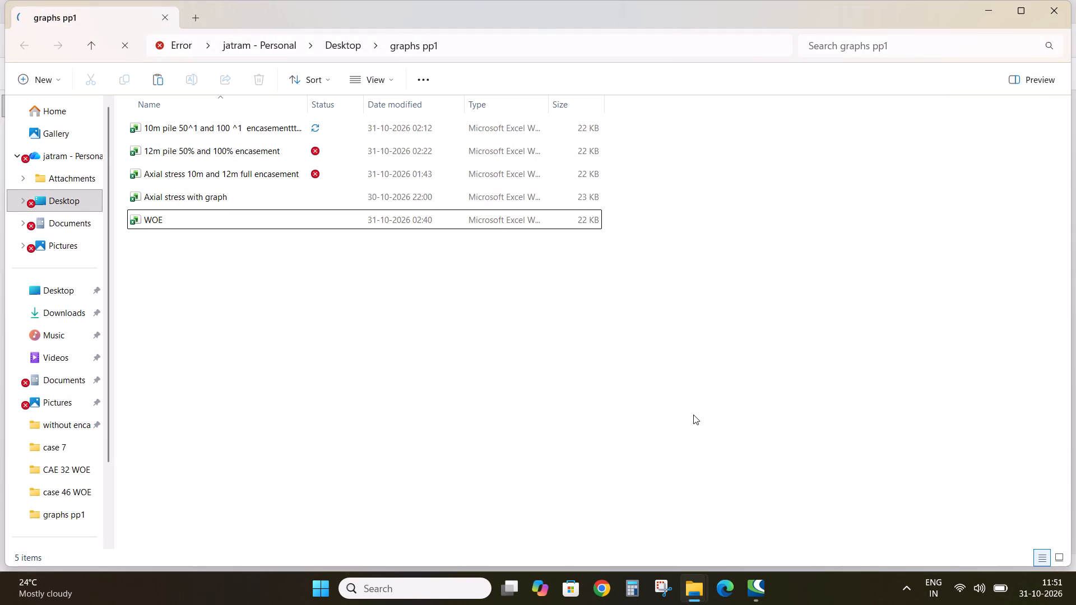
{"action": "left_click", "coordinate": [694, 269]}
{"action": "key", "text": "ctrl+s"}
Minimize the open folder windows and launch Kuro from the desktop.
{"action": "left_click", "coordinate": [991, 2]}
{"action": "left_click", "coordinate": [991, 2]}
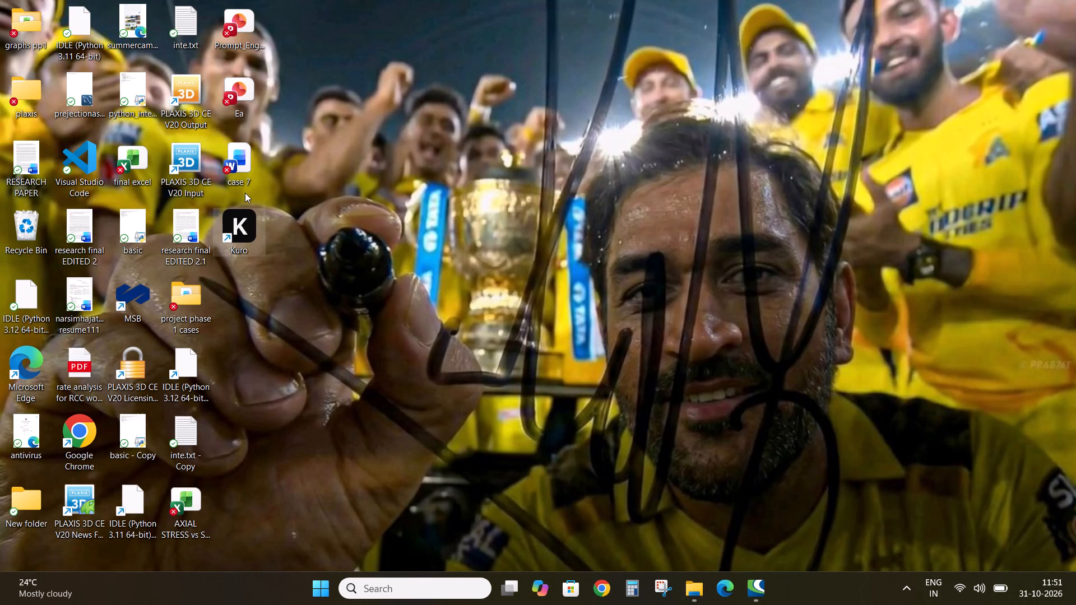
{"action": "left_click", "coordinate": [245, 193]}
{"action": "double_click", "coordinate": [247, 226]}
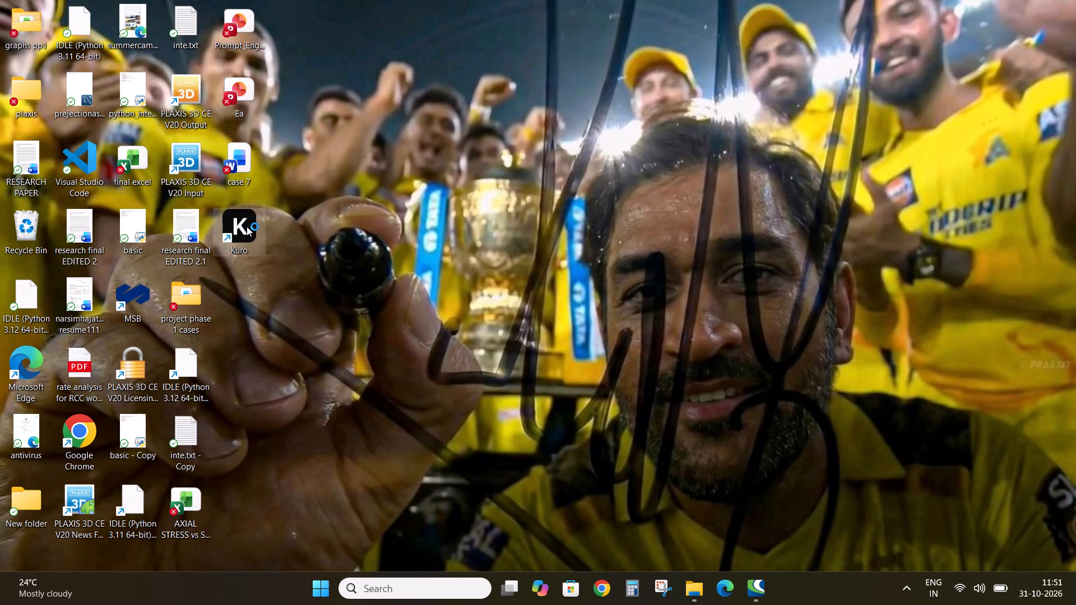
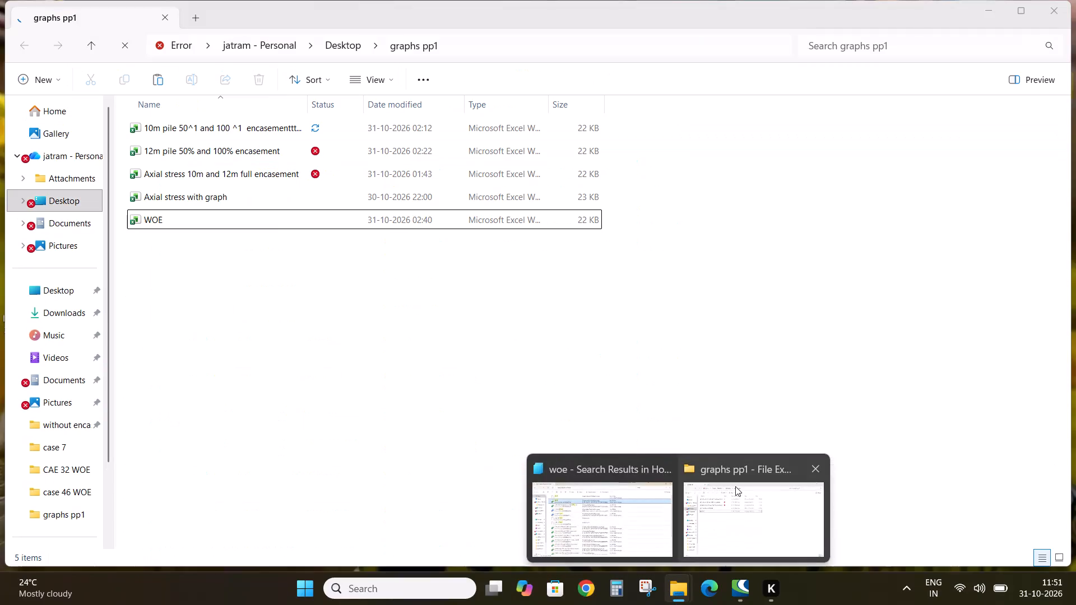
Bring the "graphs pp1" folder window back to the front.
{"action": "left_click", "coordinate": [735, 486]}
{"action": "left_click", "coordinate": [706, 379]}
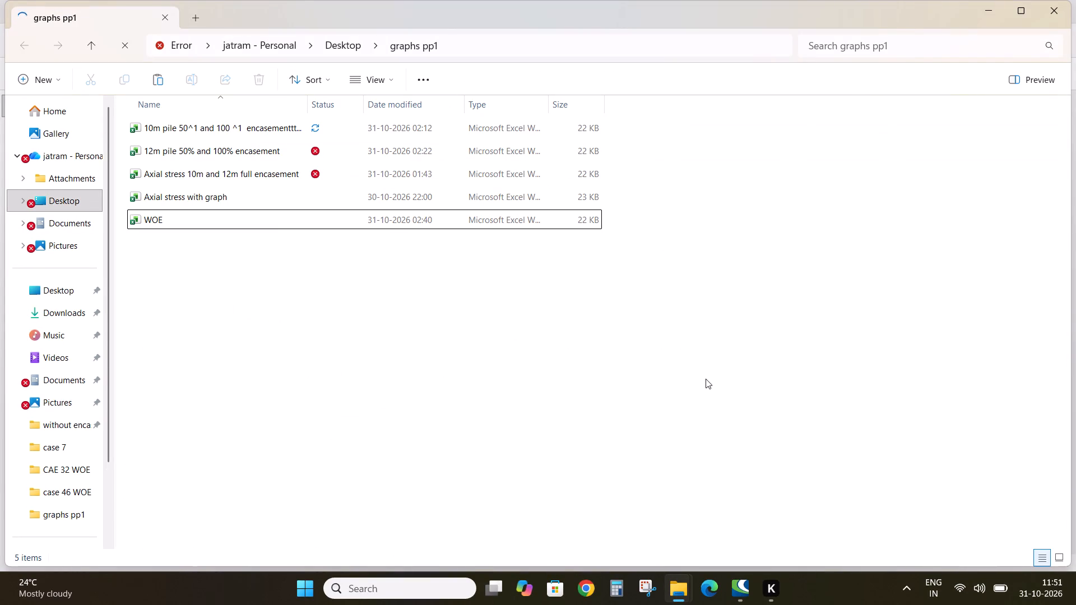
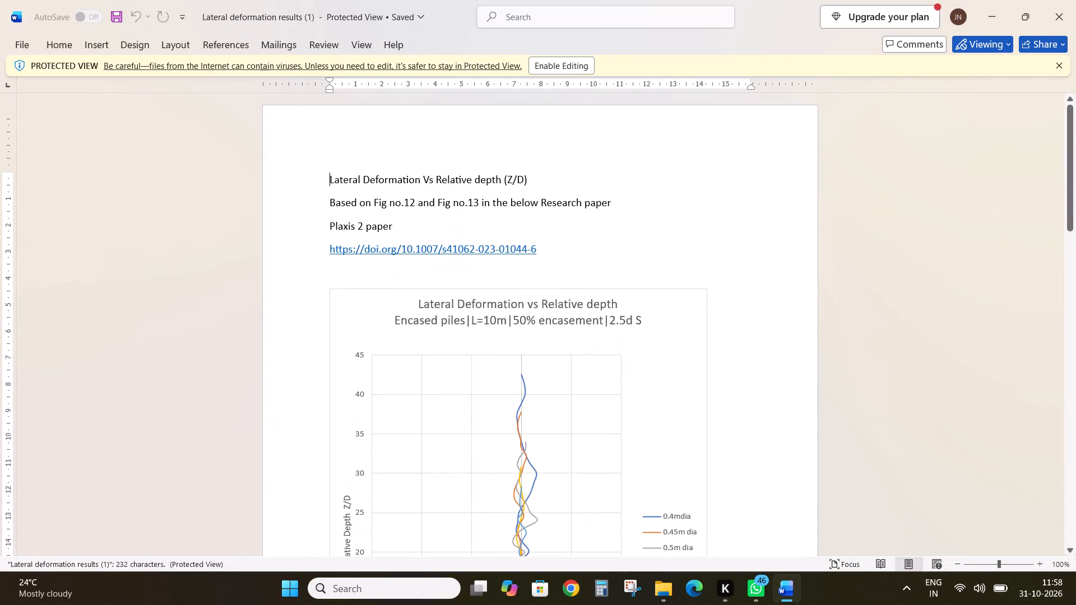
Enable editing in the protected "Lateral deformation results (1)" document.
{"action": "left_click", "coordinate": [582, 65]}
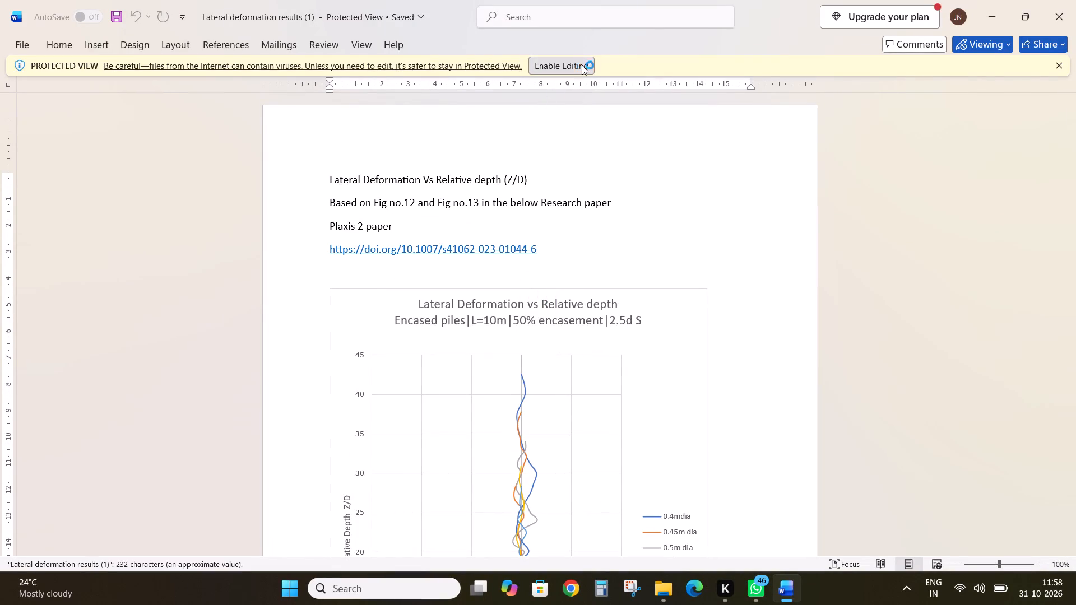
Look through the lateral deformation versus relative depth graphs for the encased piles on the document's first pages.
{"action": "scroll", "coordinate": [578, 174], "scroll_direction": "down", "scroll_amount": 1}
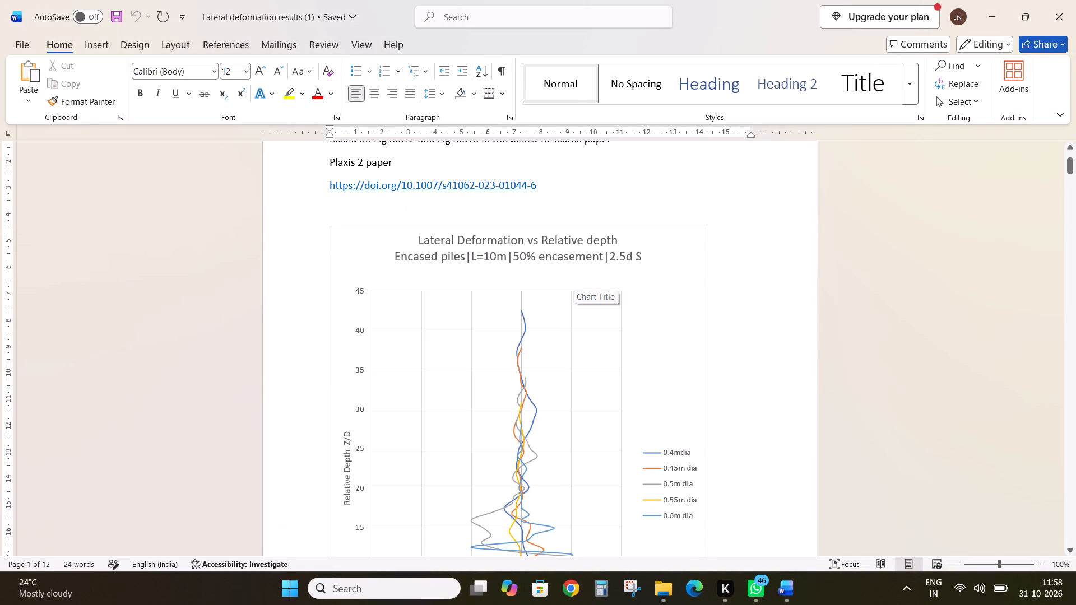
{"action": "scroll", "coordinate": [573, 279], "scroll_direction": "down", "scroll_amount": 3}
{"action": "scroll", "coordinate": [565, 345], "scroll_direction": "down", "scroll_amount": 3}
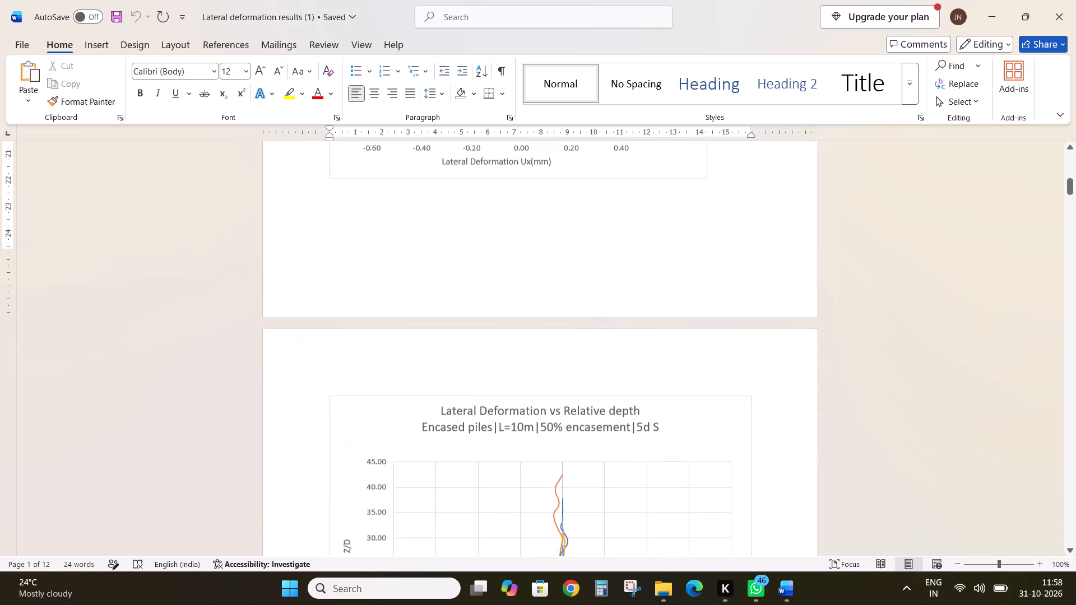
{"action": "scroll", "coordinate": [565, 345], "scroll_direction": "down", "scroll_amount": 6}
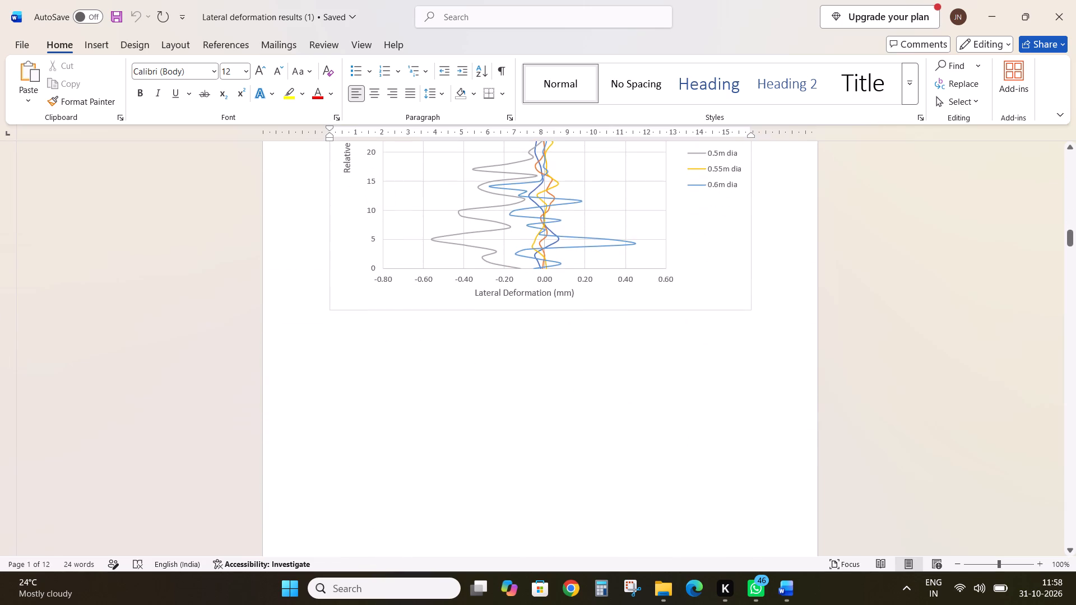
{"action": "scroll", "coordinate": [565, 345], "scroll_direction": "down", "scroll_amount": 2}
{"action": "scroll", "coordinate": [565, 345], "scroll_direction": "up", "scroll_amount": 3}
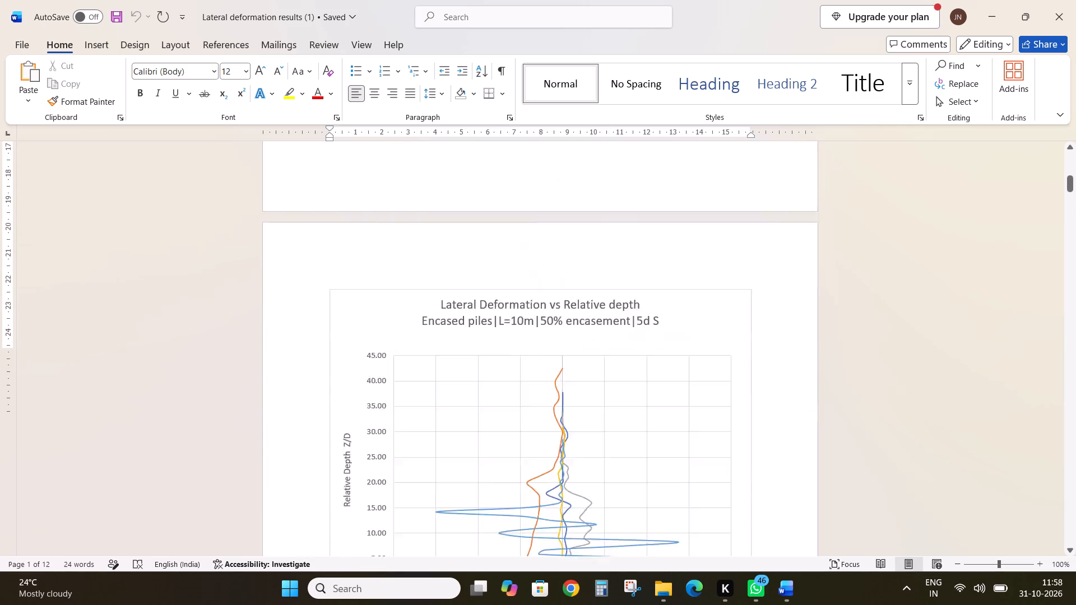
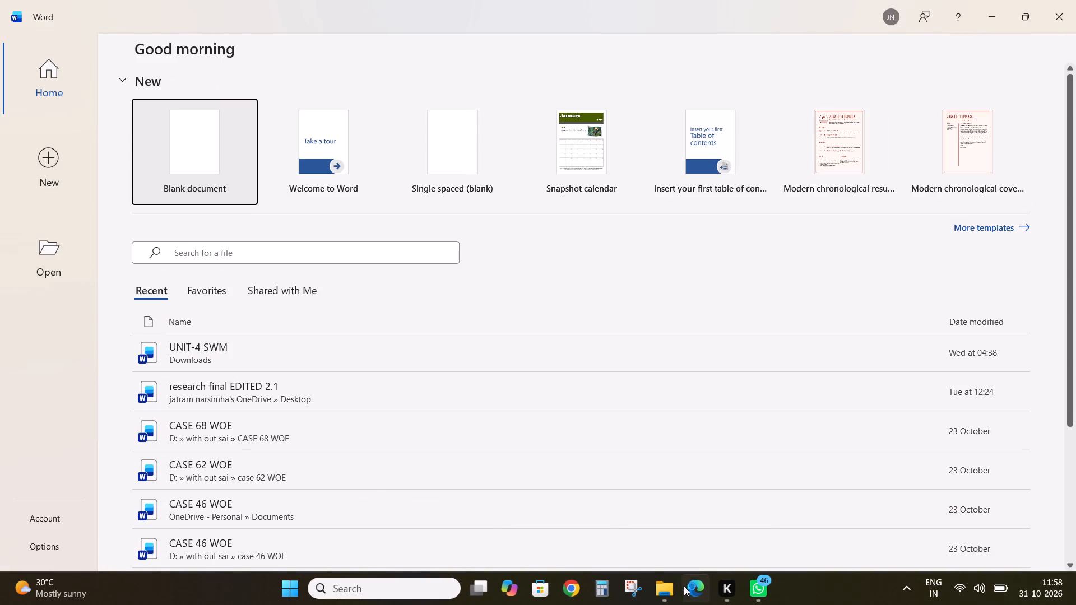
Create a new blank Word document.
{"action": "left_click", "coordinate": [188, 174]}
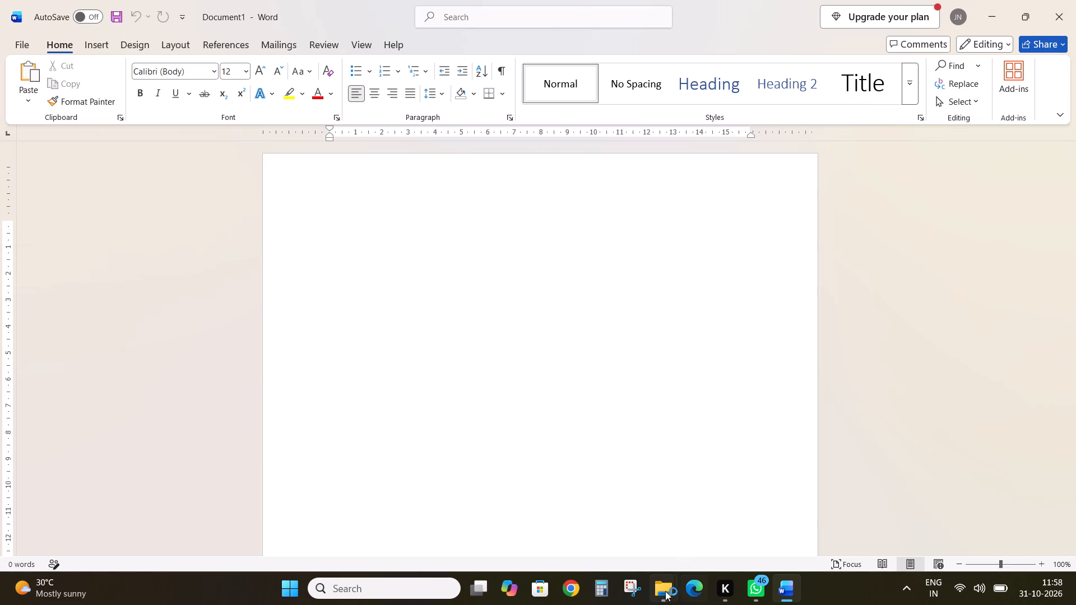
Switch to the "graphs pp1" folder and open the "Axial stress with graph" workbook in Excel.
{"action": "left_click", "coordinate": [672, 539]}
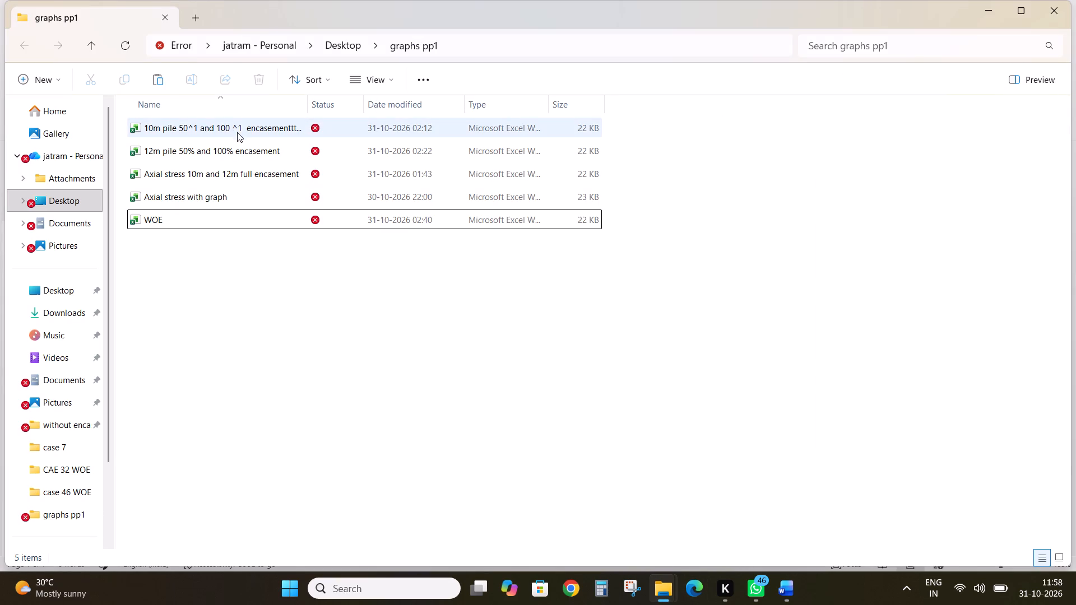
{"action": "double_click", "coordinate": [226, 204]}
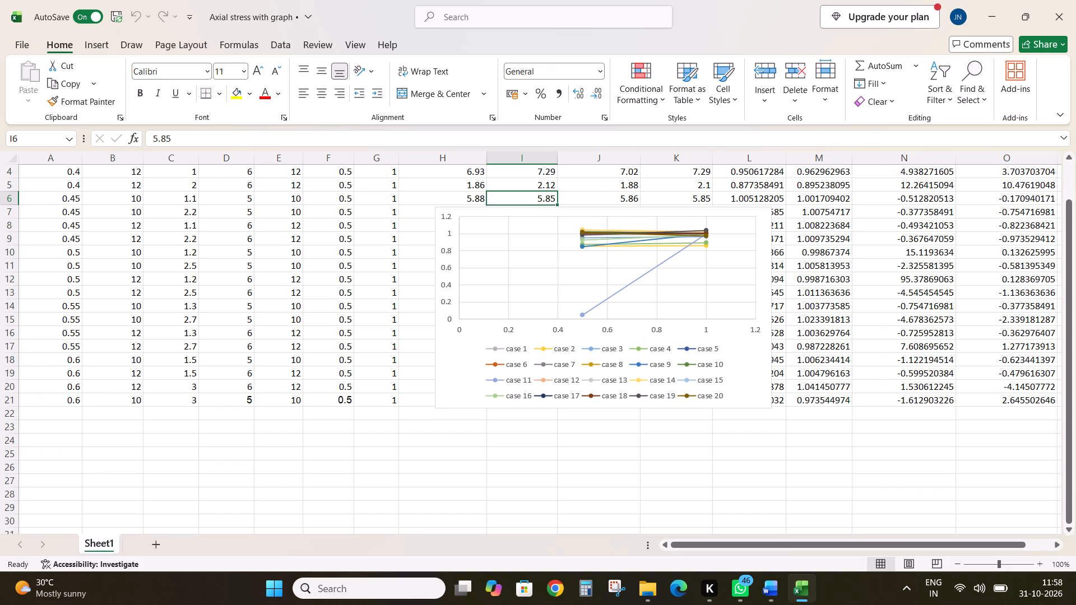
Add a chart title element to the line chart of cases 1 to 20 on Sheet1.
{"action": "left_click", "coordinate": [517, 255]}
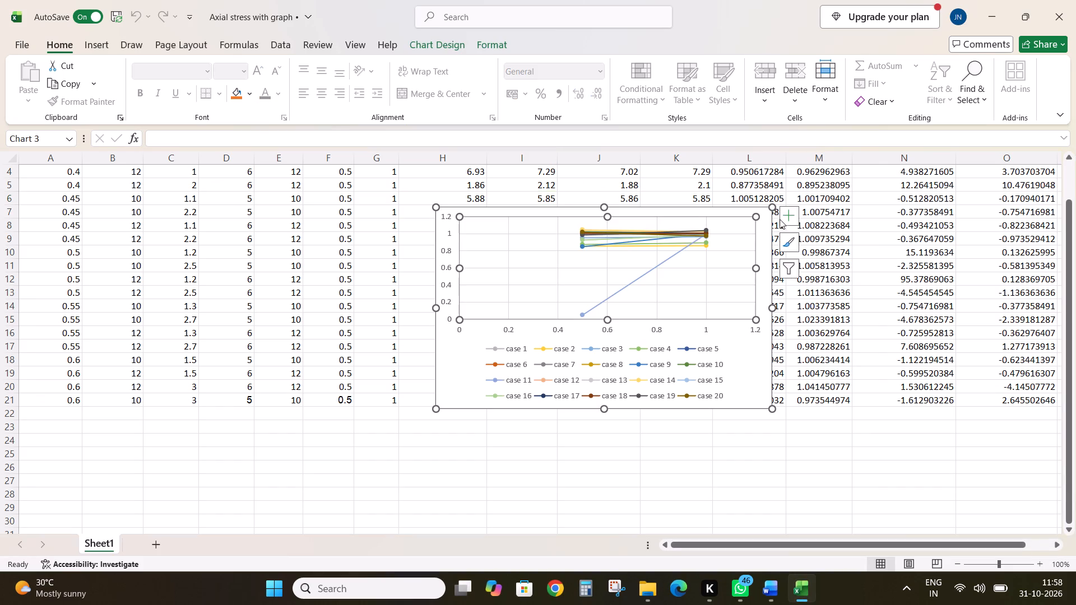
{"action": "left_click", "coordinate": [787, 220]}
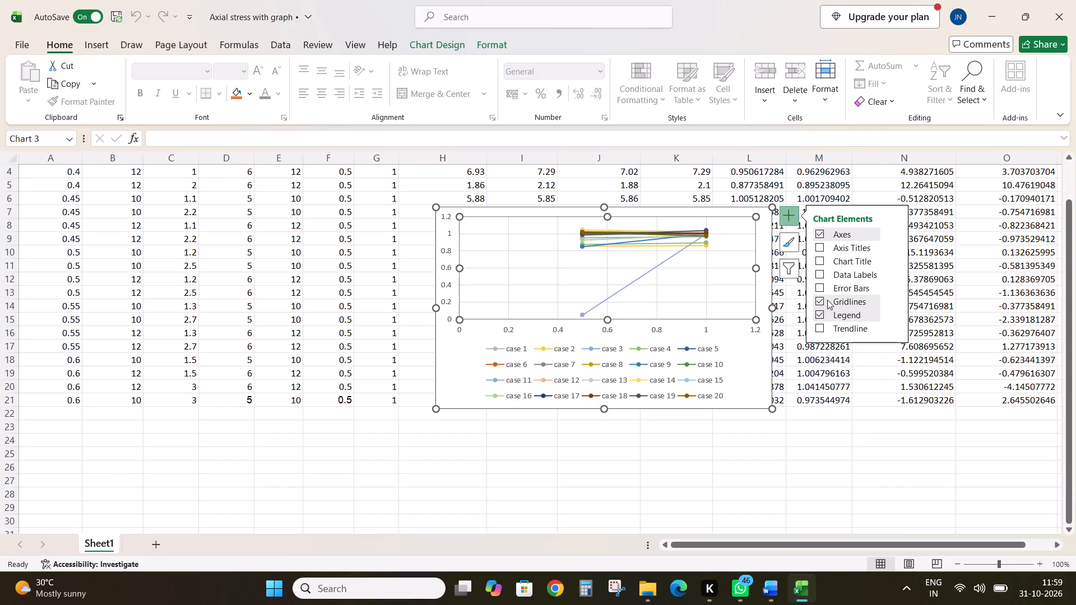
{"action": "left_click", "coordinate": [820, 260]}
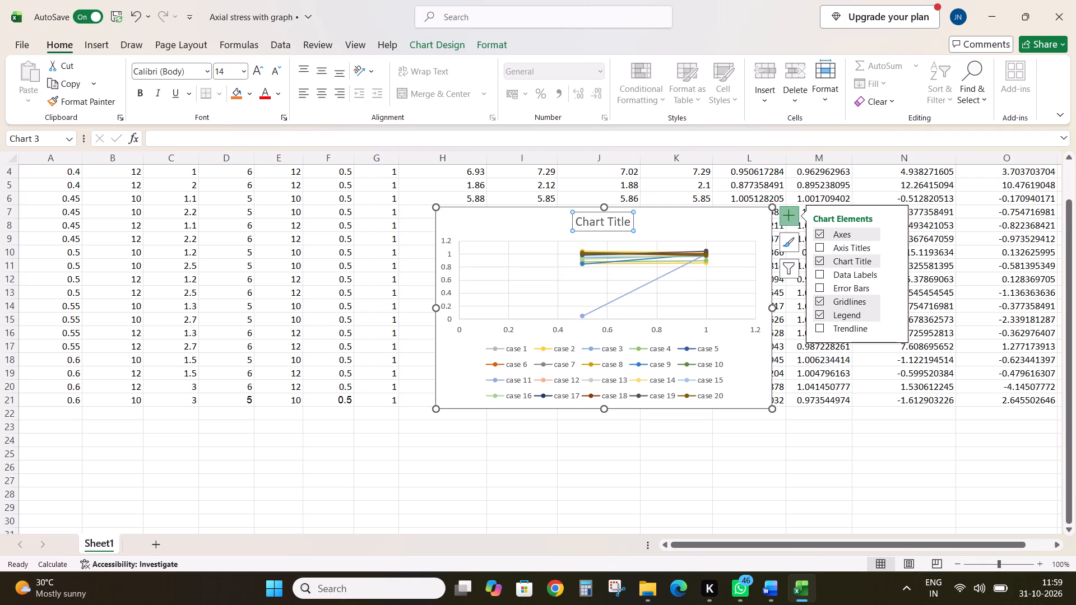
Clear all the placeholder text from the chart's new title, leaving it open for editing.
{"action": "left_click", "coordinate": [624, 220]}
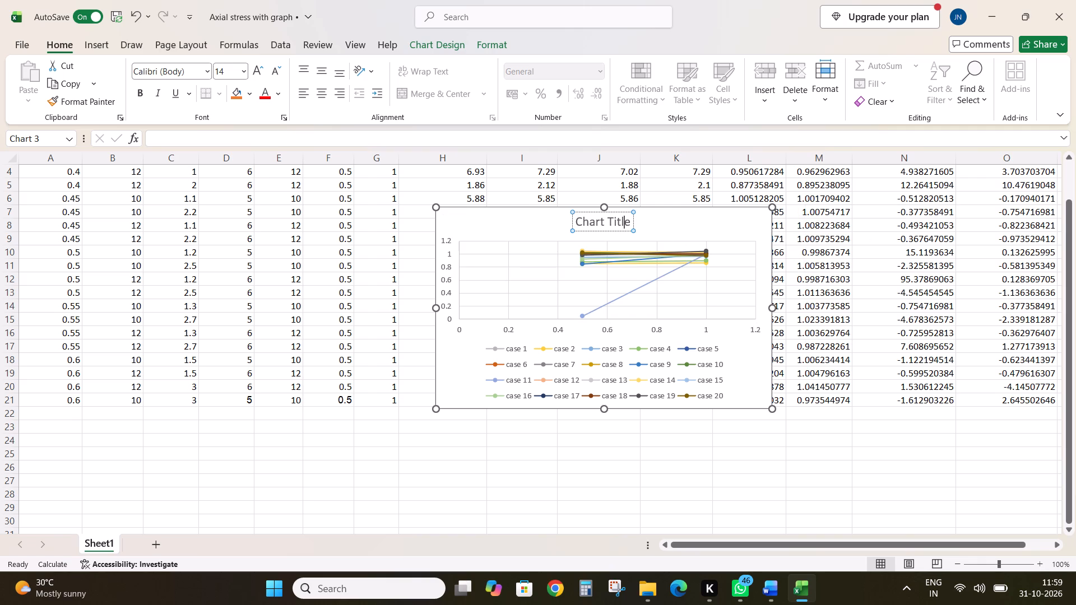
{"action": "key", "text": "Right"}
{"action": "key", "text": "BackSpace"}
{"action": "key", "text": "BackSpace"}
{"action": "key", "text": "BackSpace"}
{"action": "key", "text": "BackSpace"}
{"action": "key", "text": "BackSpace"}
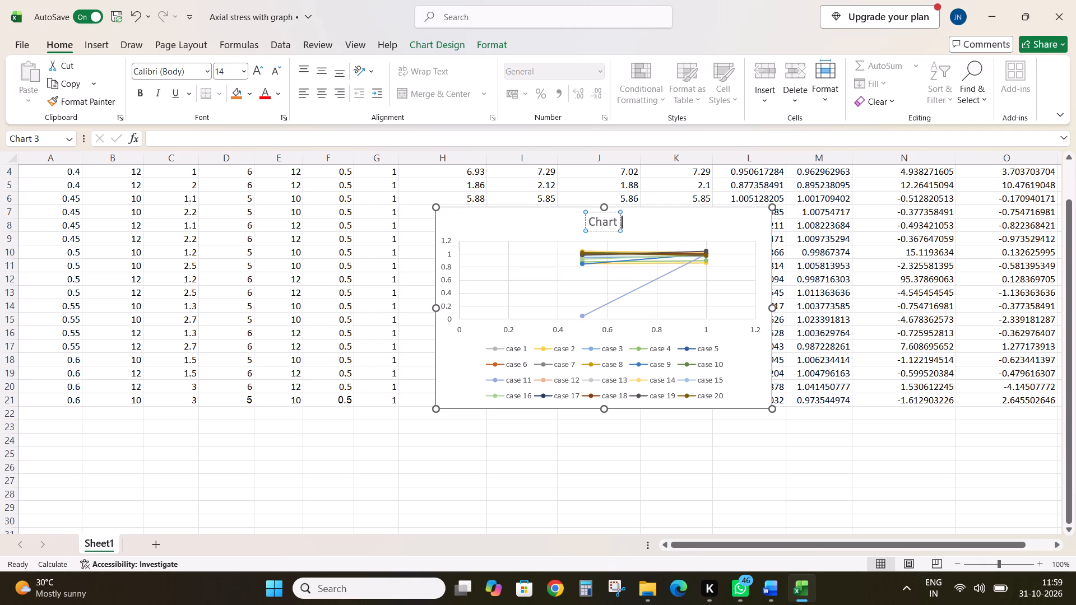
{"action": "key", "text": "BackSpace"}
{"action": "key", "text": "BackSpace"}
{"action": "key", "text": "BackSpace"}
{"action": "key", "text": "BackSpace"}
{"action": "key", "text": "BackSpace"}
{"action": "key", "text": "BackSpace"}
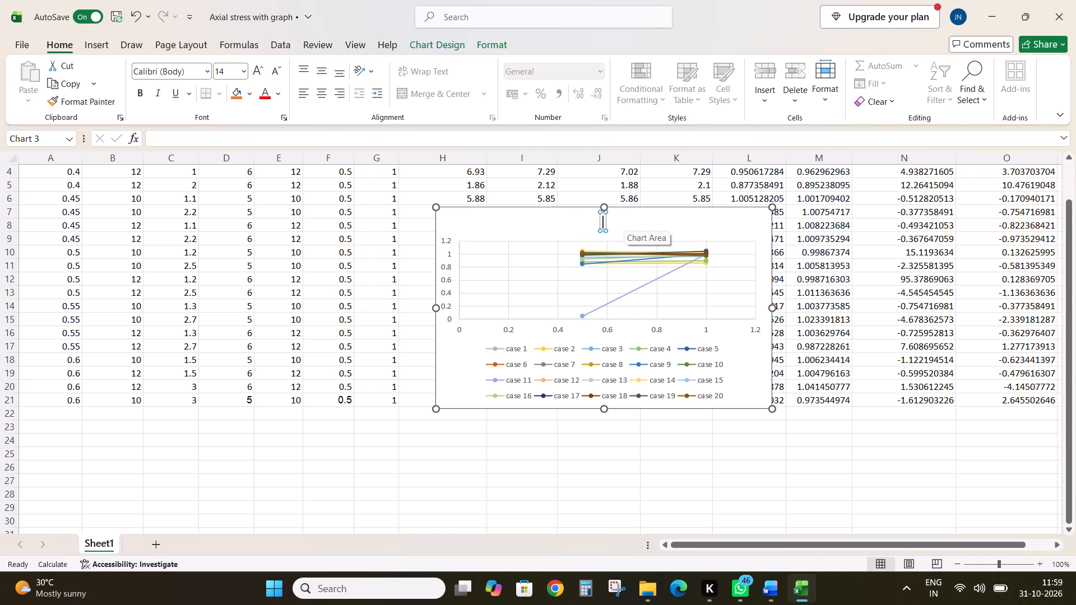
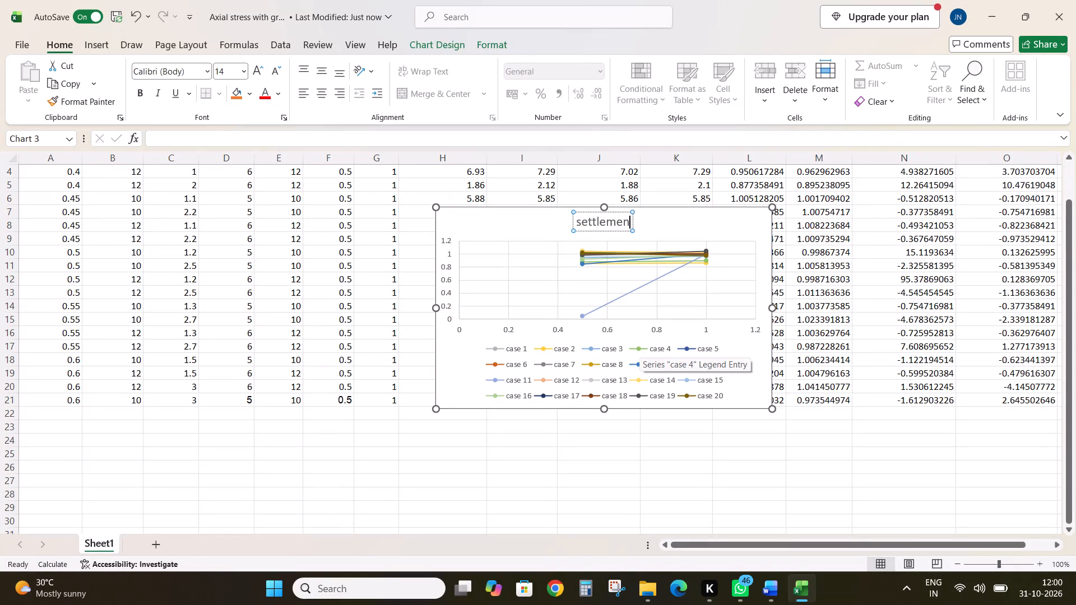
Complete the chart title so it reads "settlement reduction factor vs normalized encasement length".
{"action": "type", "text": "reduction facr"}
{"action": "key", "text": "BackSpace"}
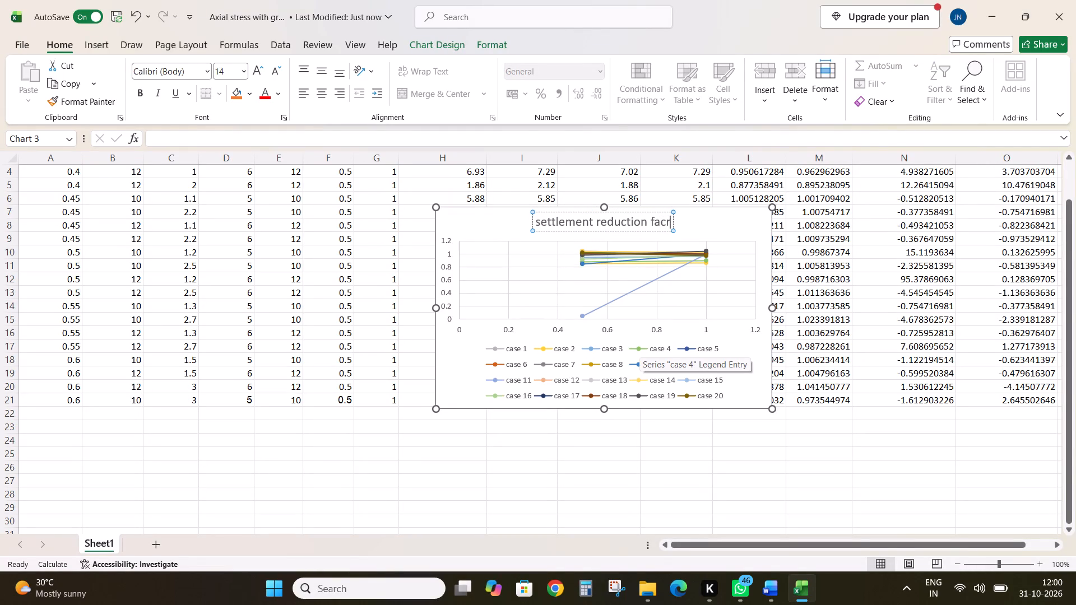
{"action": "type", "text": "tor"}
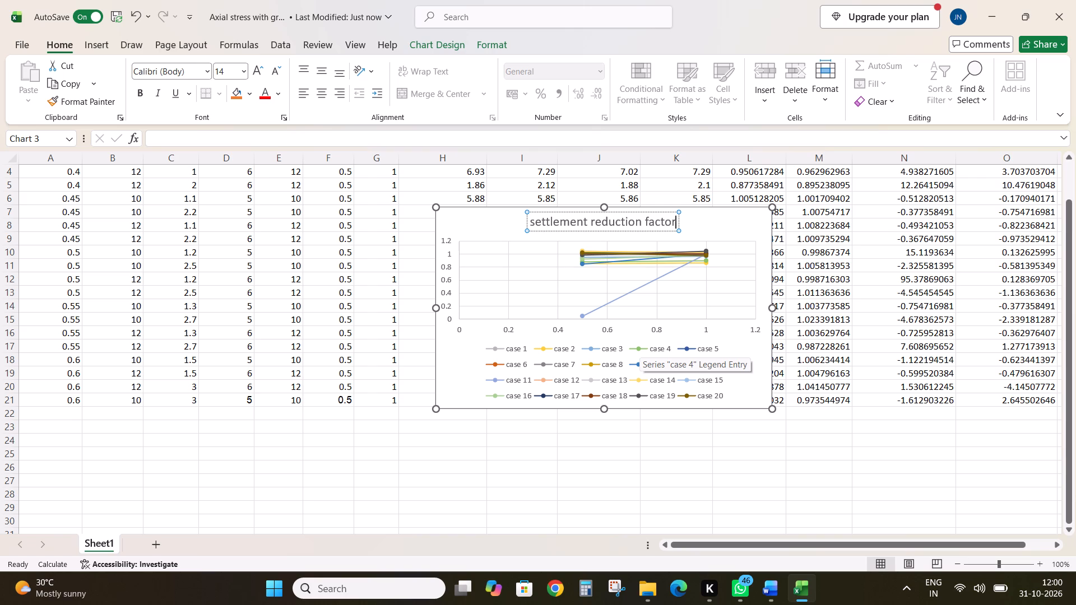
{"action": "key", "text": "space"}
{"action": "type", "text": "vs"}
{"action": "key", "text": "space"}
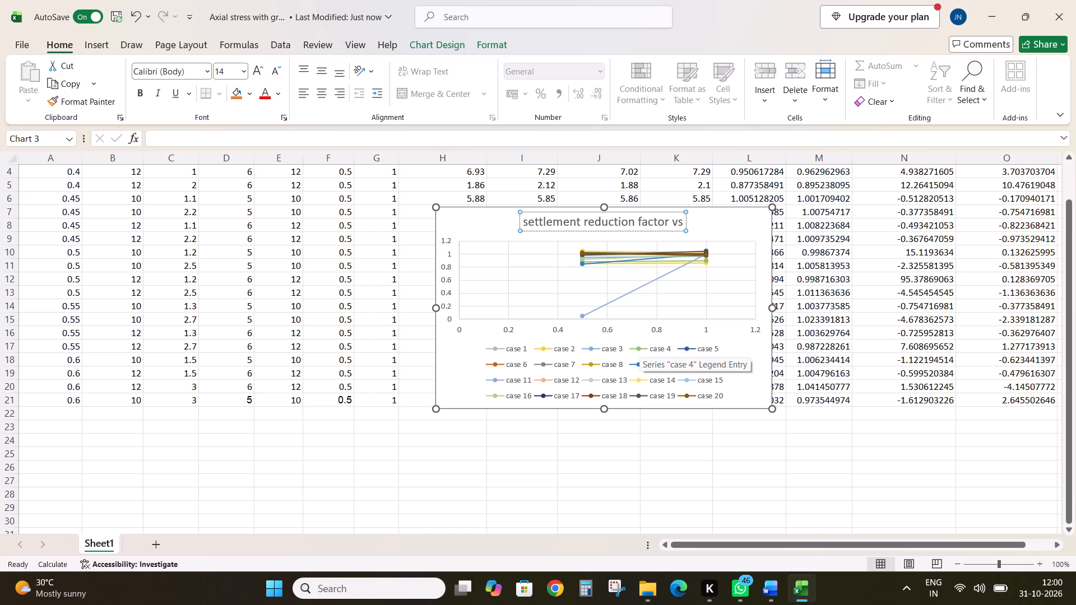
{"action": "type", "text": "normalized encase,e"}
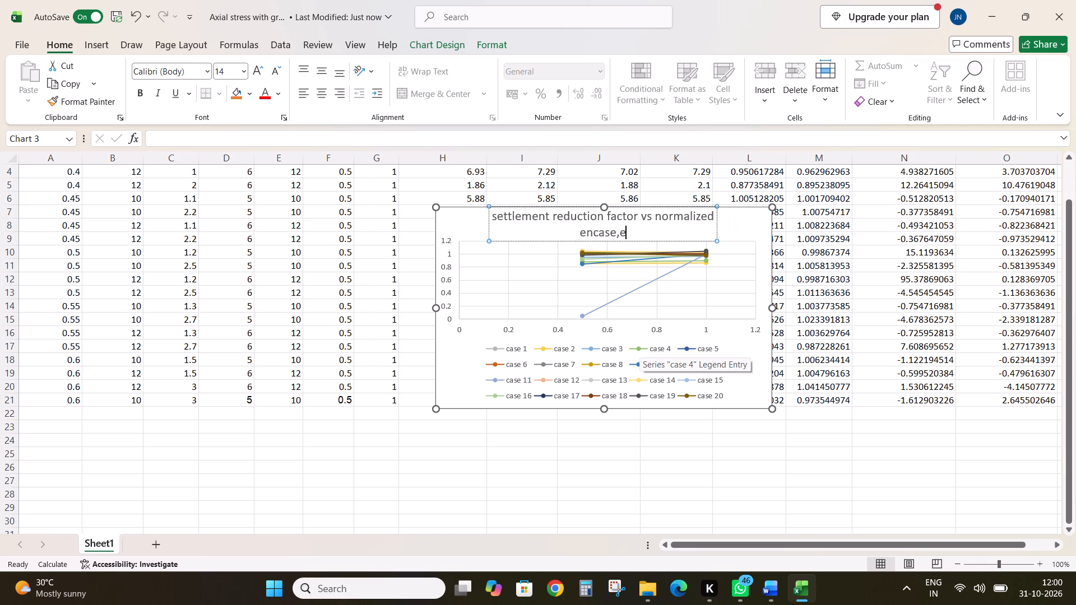
{"action": "key", "text": "BackSpace"}
{"action": "key", "text": "BackSpace"}
{"action": "type", "text": "menr"}
{"action": "key", "text": "space"}
{"action": "key", "text": "BackSpace"}
{"action": "key", "text": "BackSpace"}
{"action": "type", "text": "t length"}
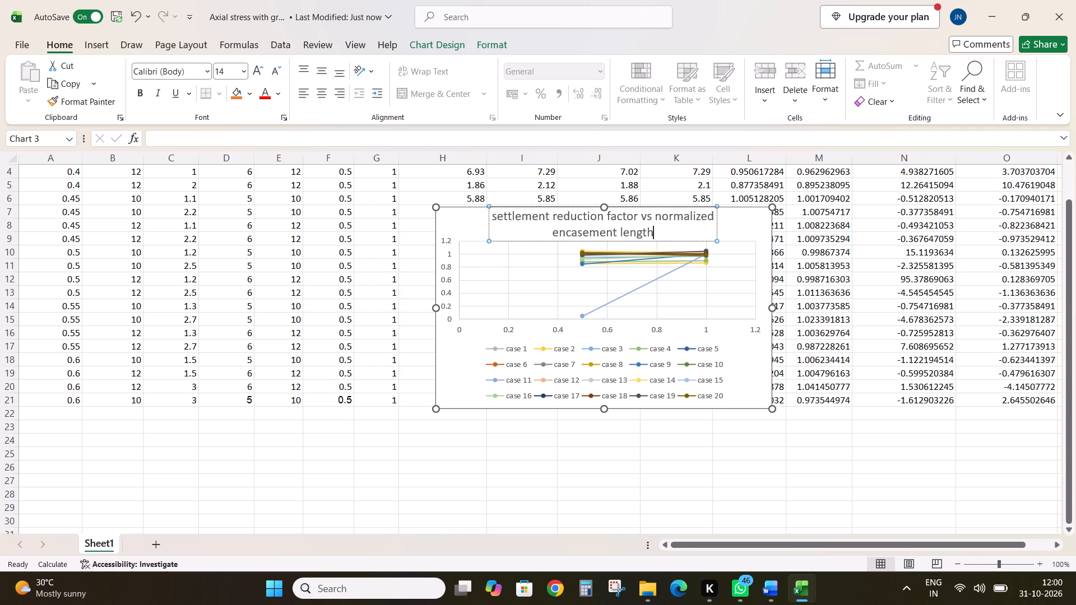
{"action": "left_click", "coordinate": [743, 372]}
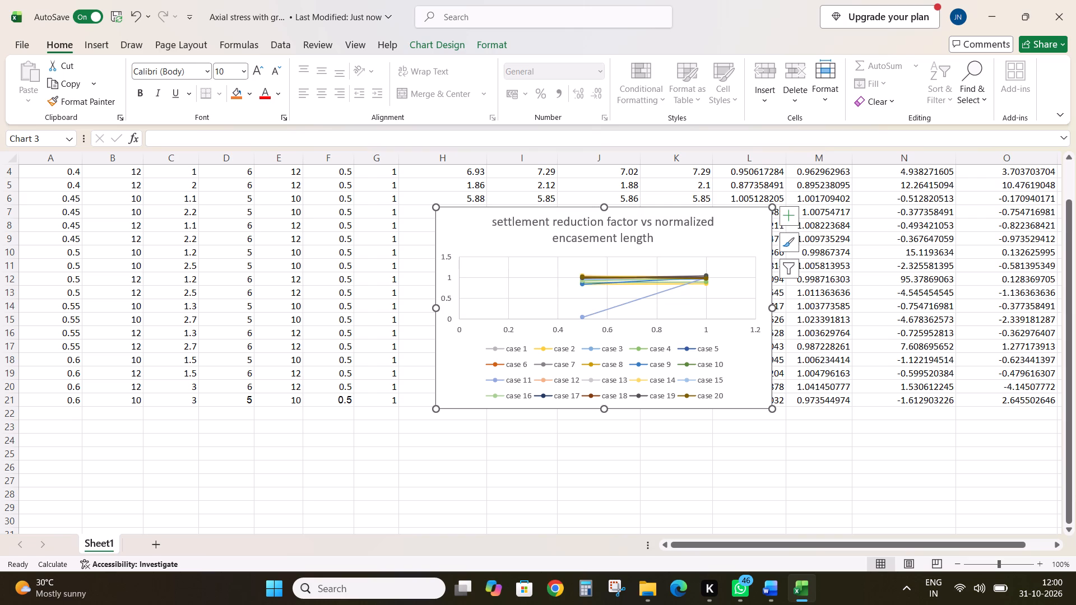
Add axis titles to both axes of the settlement reduction factor chart.
{"action": "left_click", "coordinate": [787, 220]}
{"action": "left_click", "coordinate": [821, 246]}
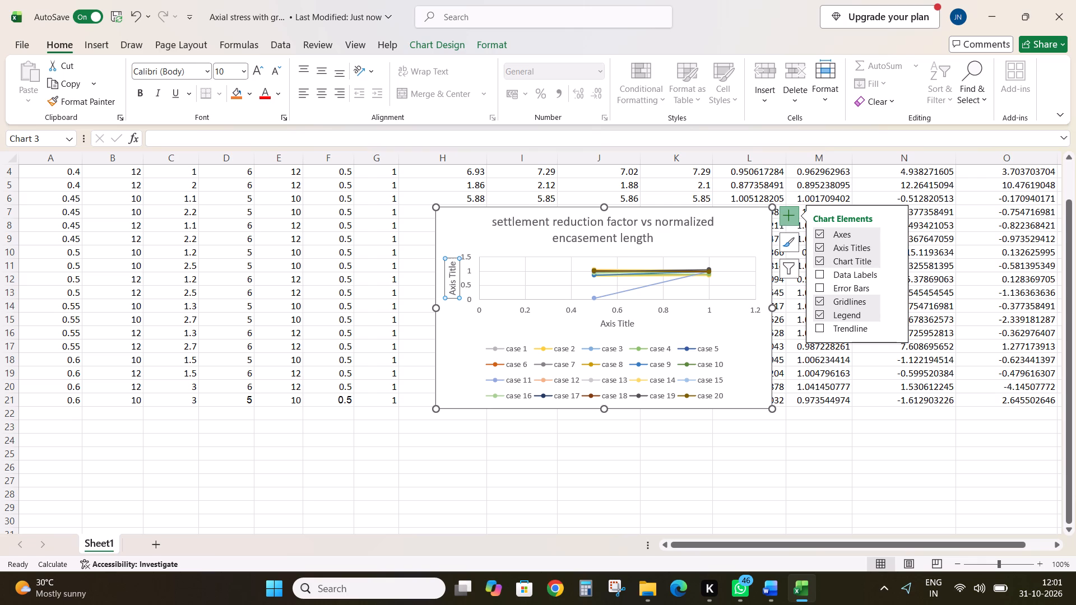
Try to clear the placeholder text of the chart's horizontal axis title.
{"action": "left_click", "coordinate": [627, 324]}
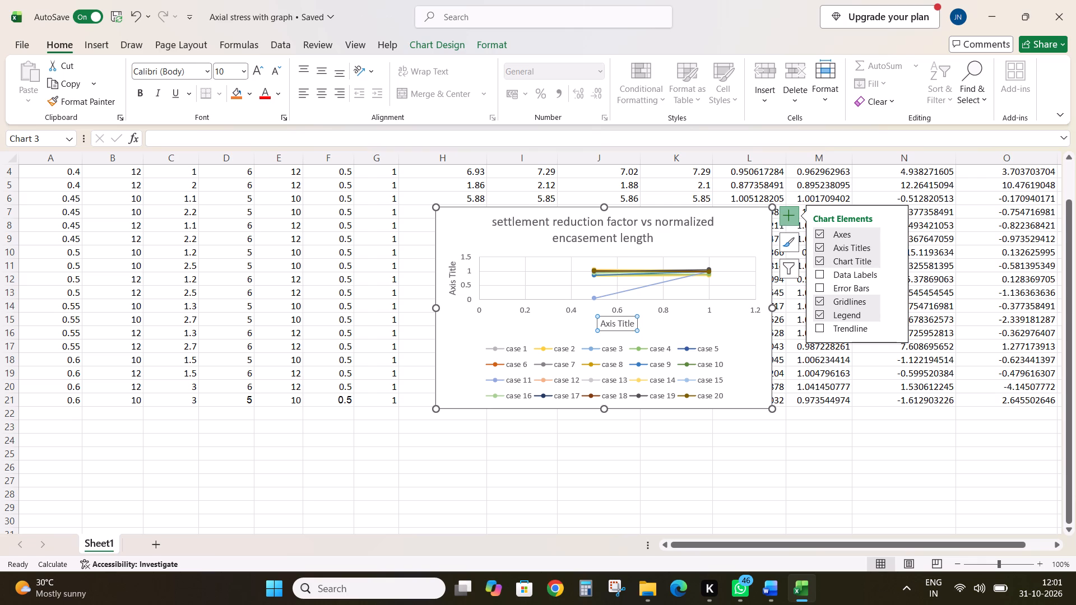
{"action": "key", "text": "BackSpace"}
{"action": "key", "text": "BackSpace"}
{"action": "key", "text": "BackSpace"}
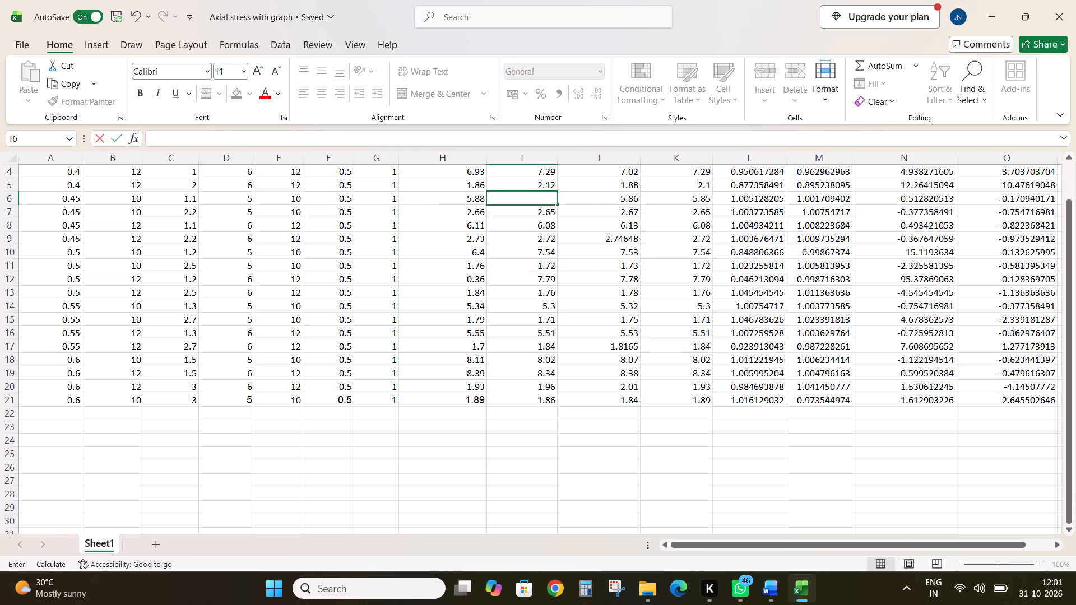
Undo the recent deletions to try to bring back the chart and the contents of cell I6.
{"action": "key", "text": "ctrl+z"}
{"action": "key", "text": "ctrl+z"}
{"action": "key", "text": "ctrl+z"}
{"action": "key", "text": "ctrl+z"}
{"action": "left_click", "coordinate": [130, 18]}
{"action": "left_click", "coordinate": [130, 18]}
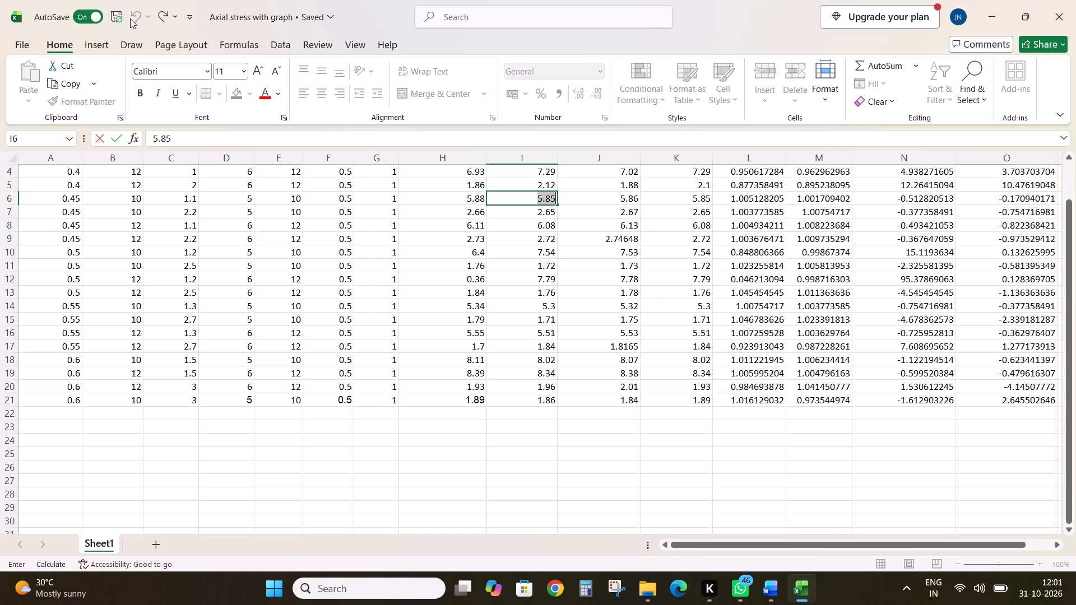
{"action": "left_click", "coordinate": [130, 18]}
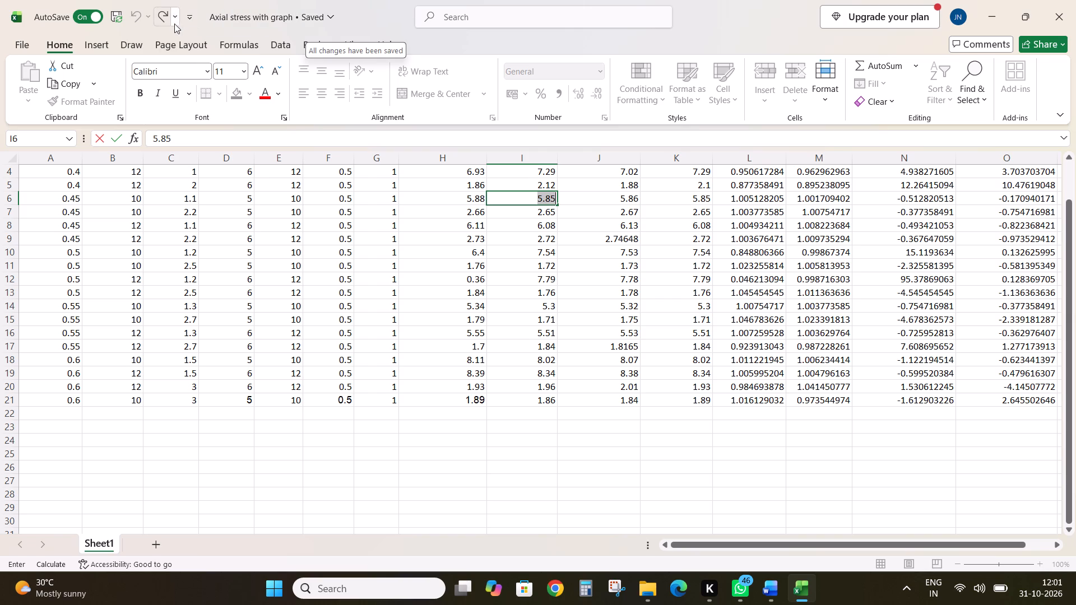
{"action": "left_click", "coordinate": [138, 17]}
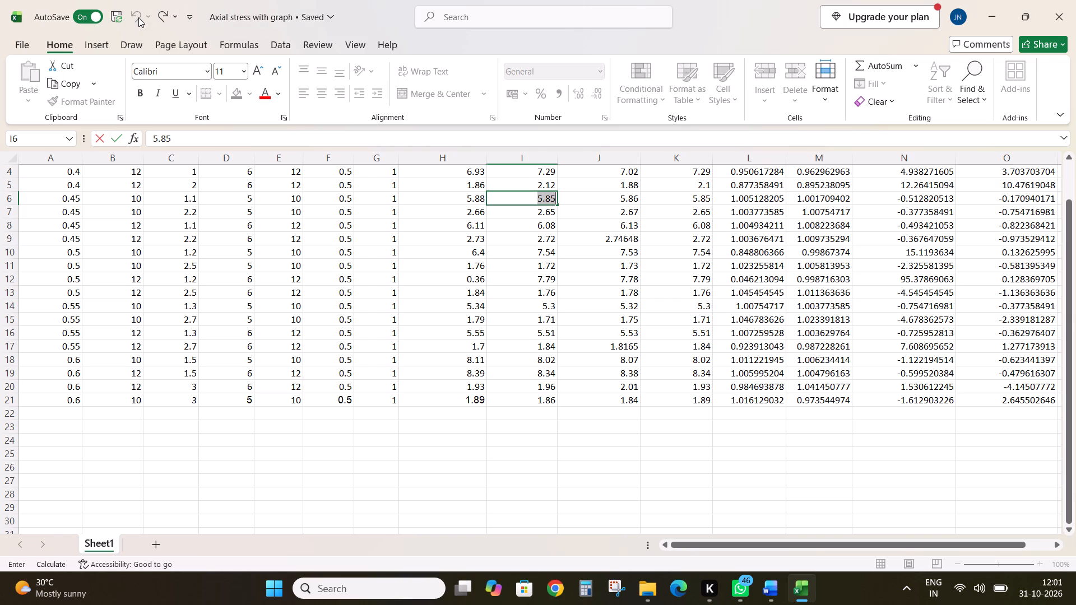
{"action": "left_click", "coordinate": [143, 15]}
Close the "Axial stress with graph" workbook.
{"action": "scroll", "coordinate": [695, 0], "scroll_direction": "up", "scroll_amount": 9}
{"action": "scroll", "coordinate": [695, 0], "scroll_direction": "right", "scroll_amount": 3}
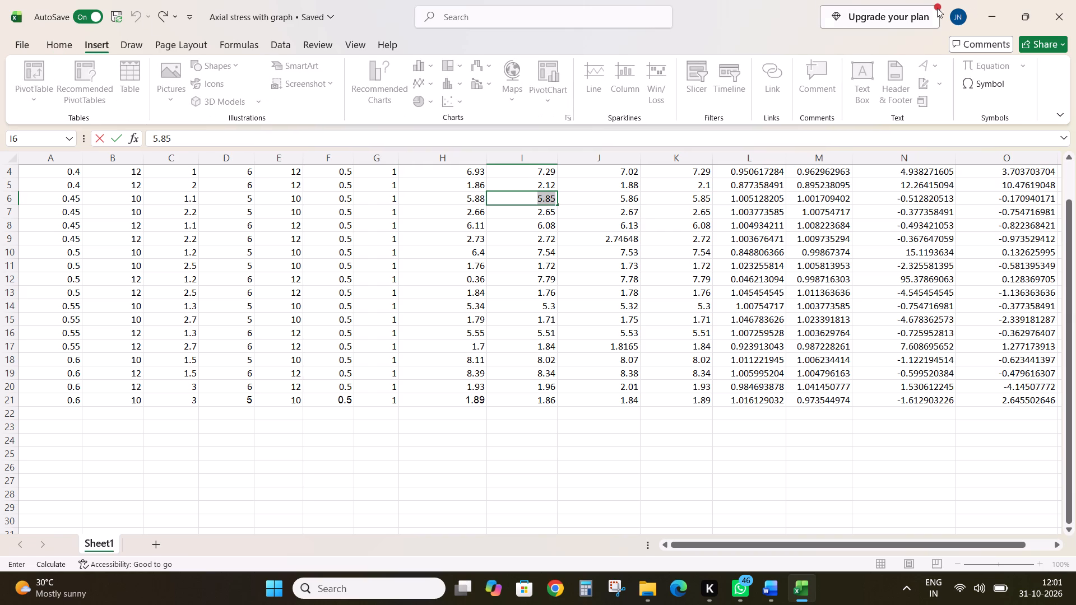
{"action": "left_click", "coordinate": [1055, 1]}
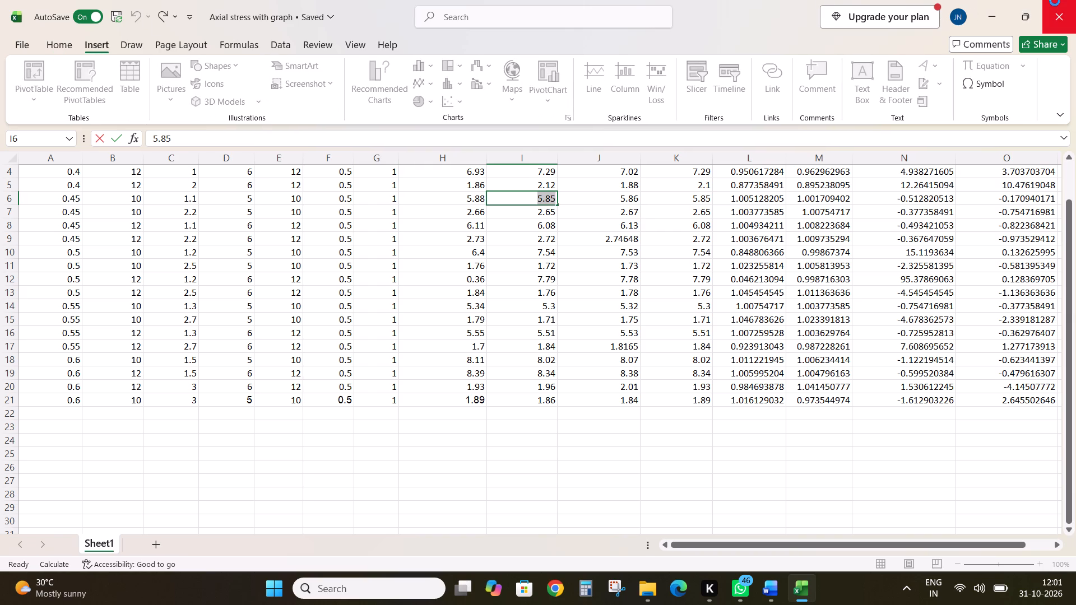
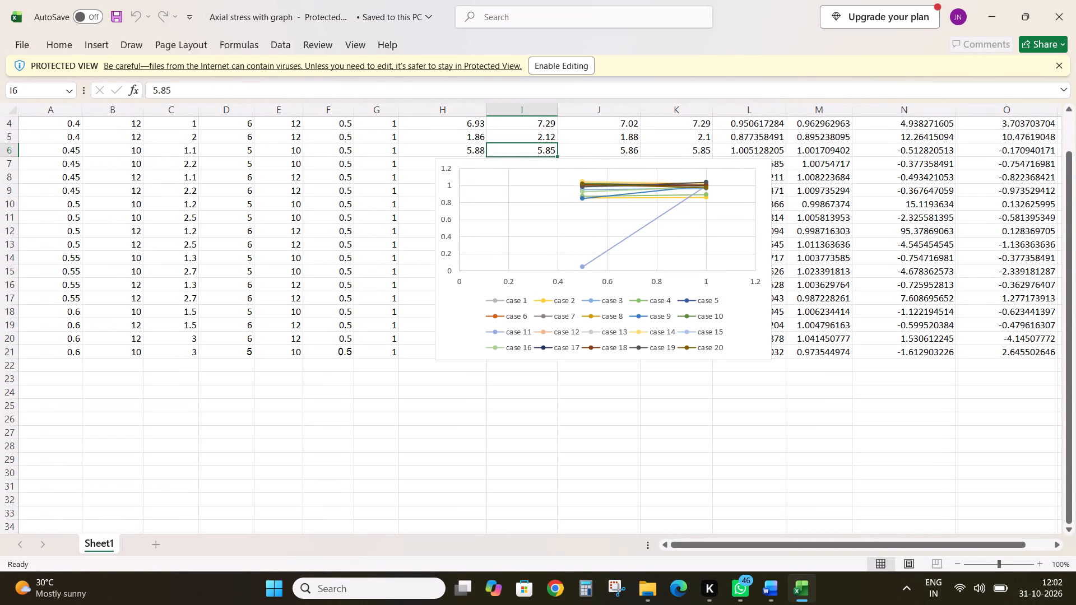
Enable editing for the protected "Axial stress with graph" workbook.
{"action": "left_click", "coordinate": [579, 66]}
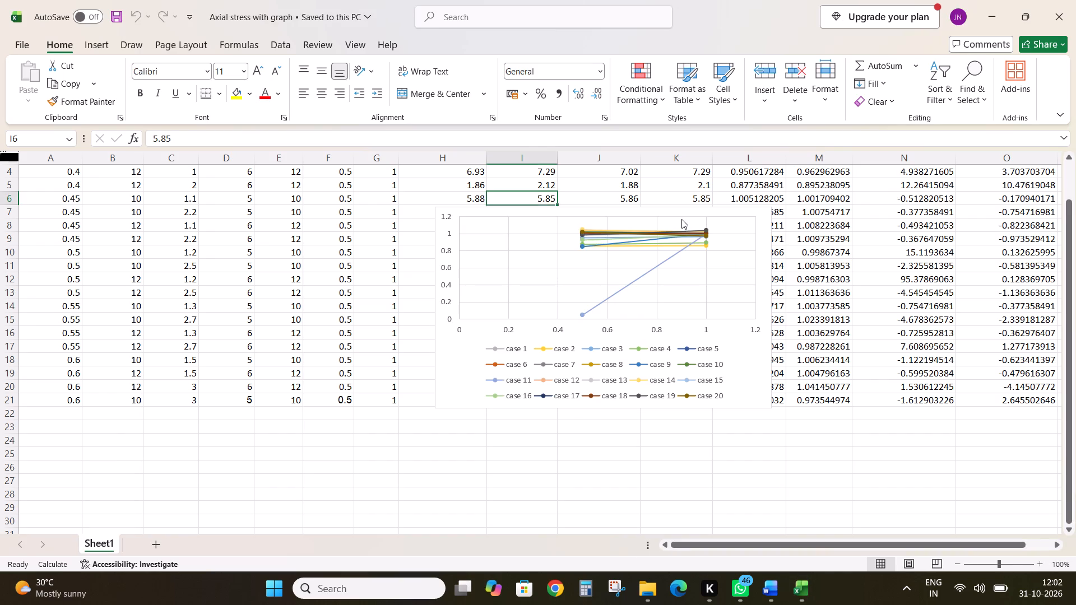
Add a chart title to the line chart of cases 1 to 20.
{"action": "left_click", "coordinate": [745, 232]}
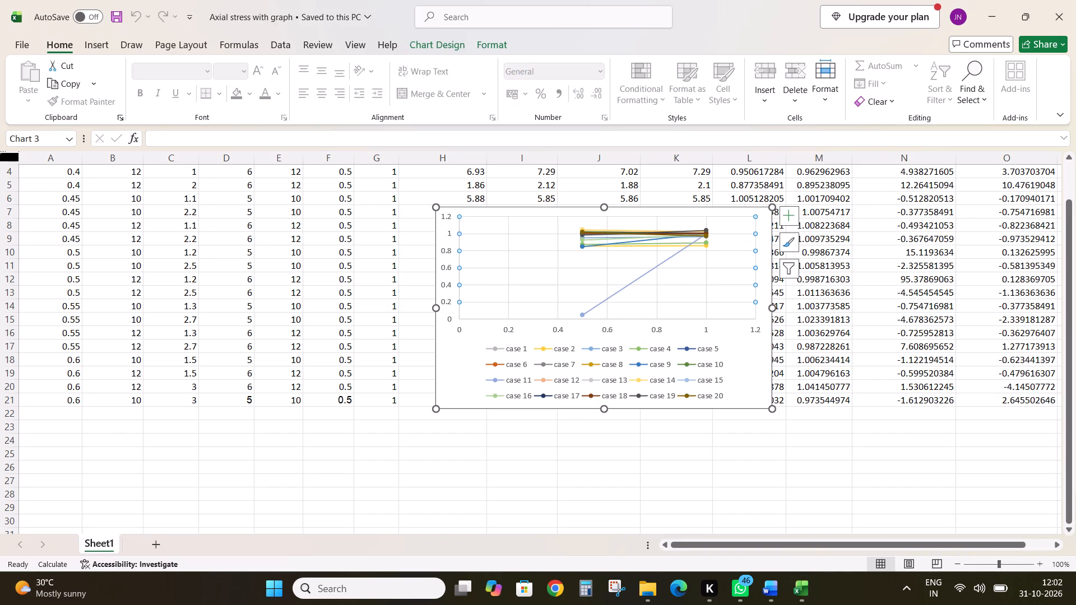
{"action": "left_click", "coordinate": [786, 219]}
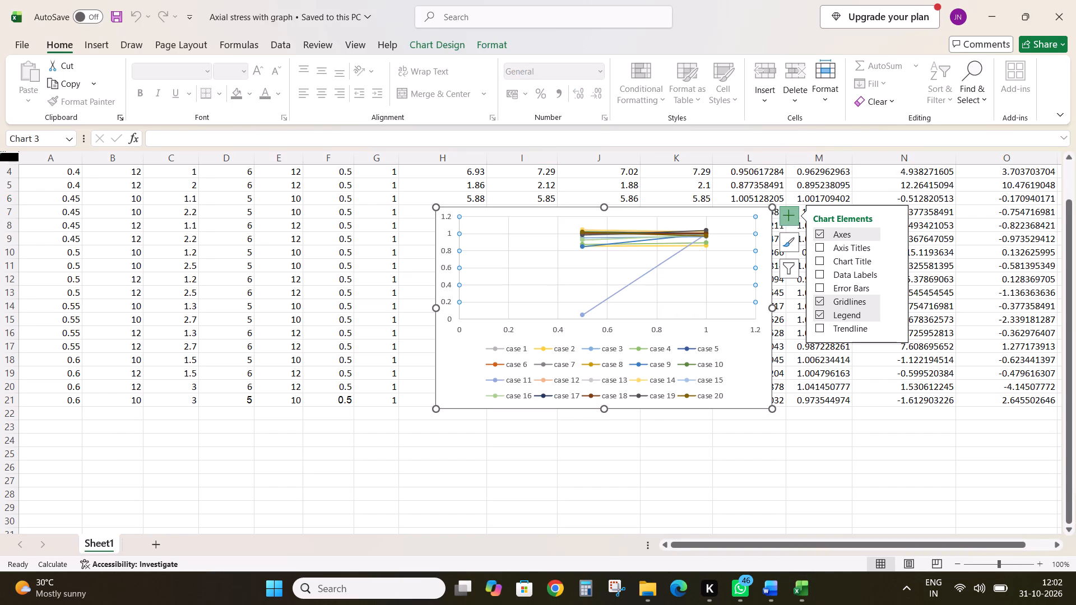
{"action": "left_click", "coordinate": [838, 259]}
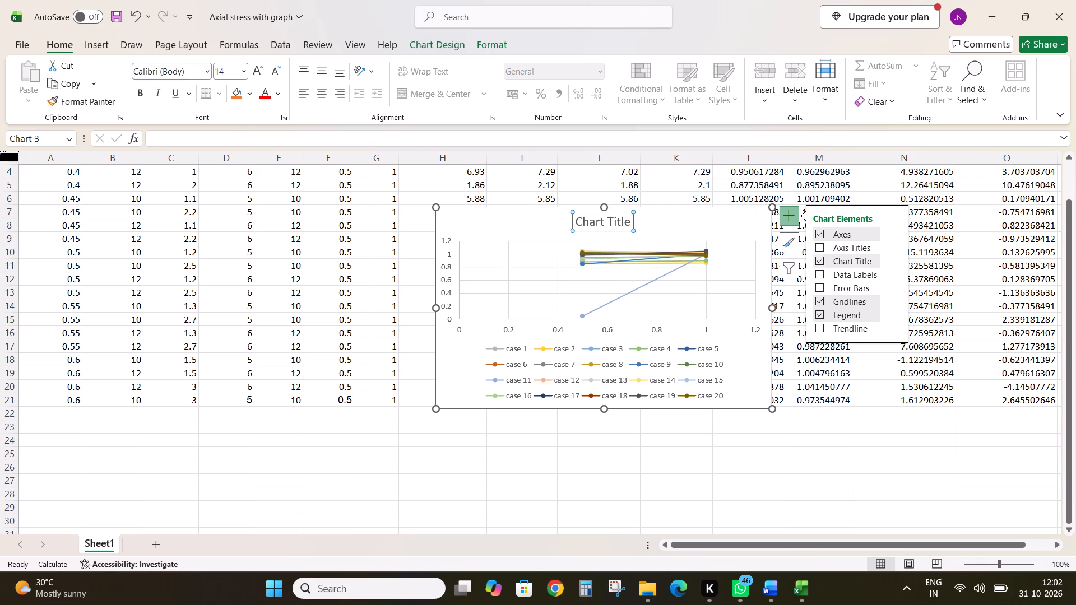
Replace the chart title's placeholder text with "settlement reduction factor vs normalized length".
{"action": "left_click", "coordinate": [626, 224]}
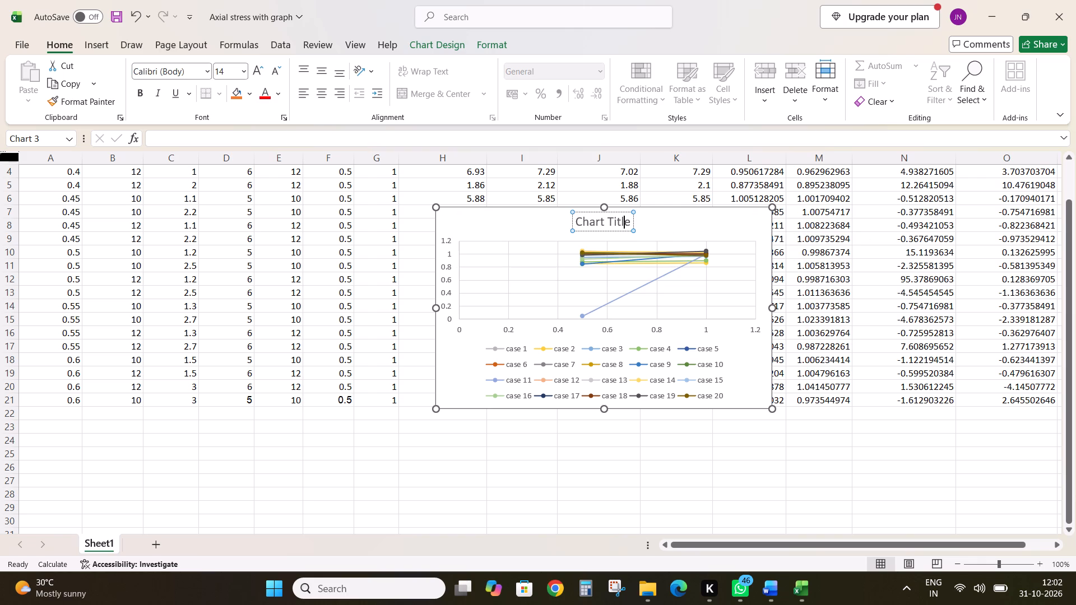
{"action": "key", "text": "Right"}
{"action": "key", "text": "BackSpace"}
{"action": "key", "text": "BackSpace"}
{"action": "key", "text": "BackSpace"}
{"action": "key", "text": "BackSpace"}
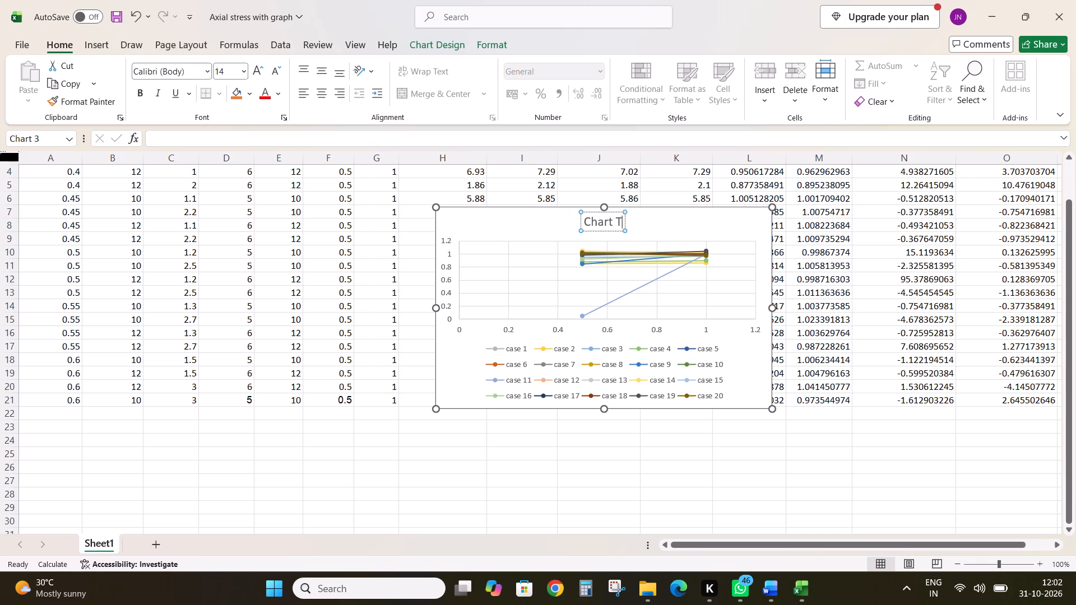
{"action": "key", "text": "BackSpace"}
{"action": "key", "text": "BackSpace"}
{"action": "key", "text": "BackSpace"}
{"action": "key", "text": "BackSpace"}
{"action": "key", "text": "BackSpace"}
{"action": "key", "text": "BackSpace"}
{"action": "key", "text": "BackSpace"}
{"action": "type", "text": "set"}
{"action": "type", "text": "tl"}
{"action": "type", "text": "ement rec"}
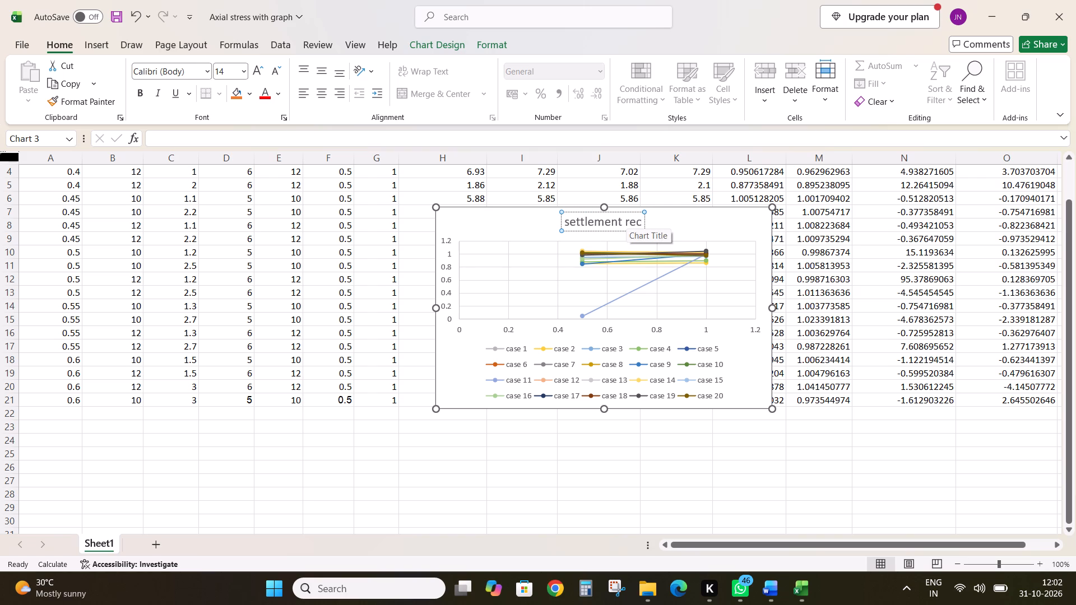
{"action": "key", "text": "BackSpace"}
{"action": "type", "text": "duction"}
{"action": "key", "text": "space"}
{"action": "type", "text": "fac"}
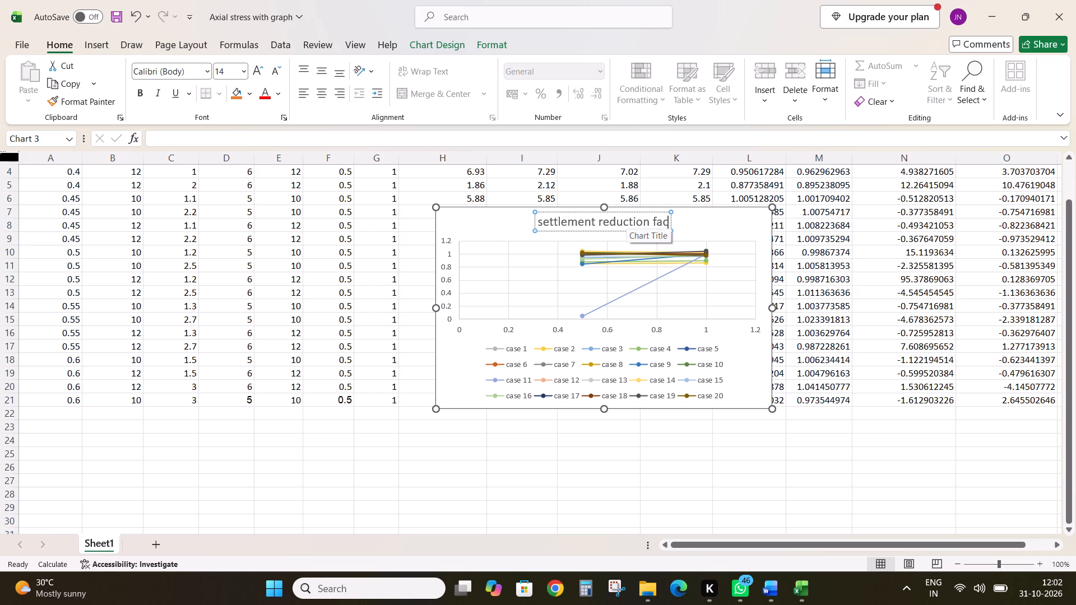
{"action": "type", "text": "tor vs norma"}
{"action": "type", "text": "lized"}
{"action": "key", "text": "space"}
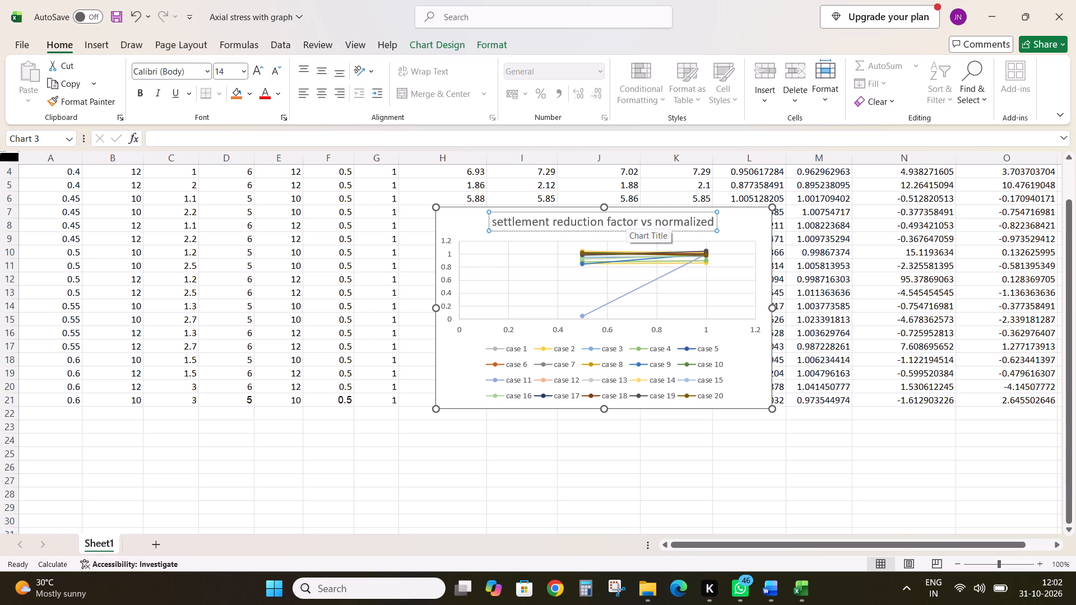
{"action": "type", "text": "elngh"}
{"action": "key", "text": "BackSpace"}
{"action": "type", "text": "th"}
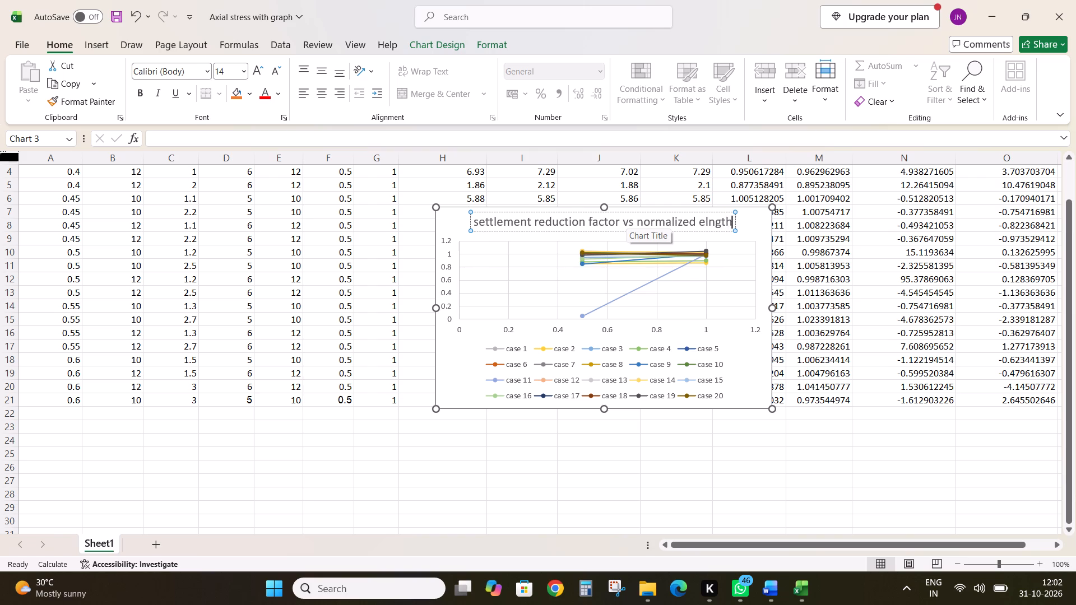
{"action": "key", "text": "BackSpace"}
{"action": "key", "text": "BackSpace"}
{"action": "key", "text": "BackSpace"}
{"action": "key", "text": "BackSpace"}
{"action": "key", "text": "BackSpace"}
{"action": "key", "text": "BackSpace"}
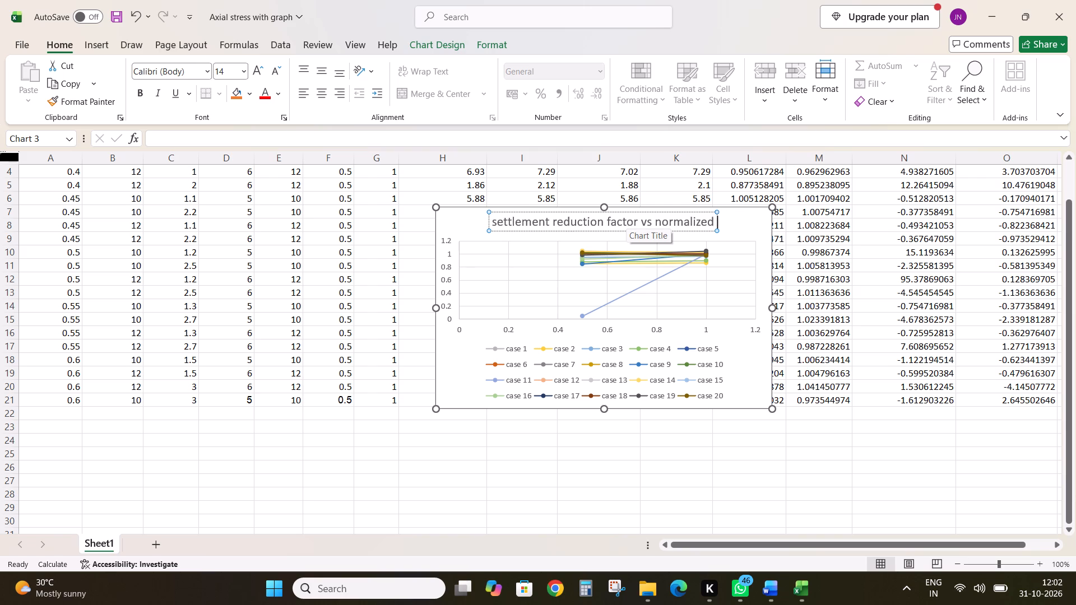
{"action": "type", "text": "lr"}
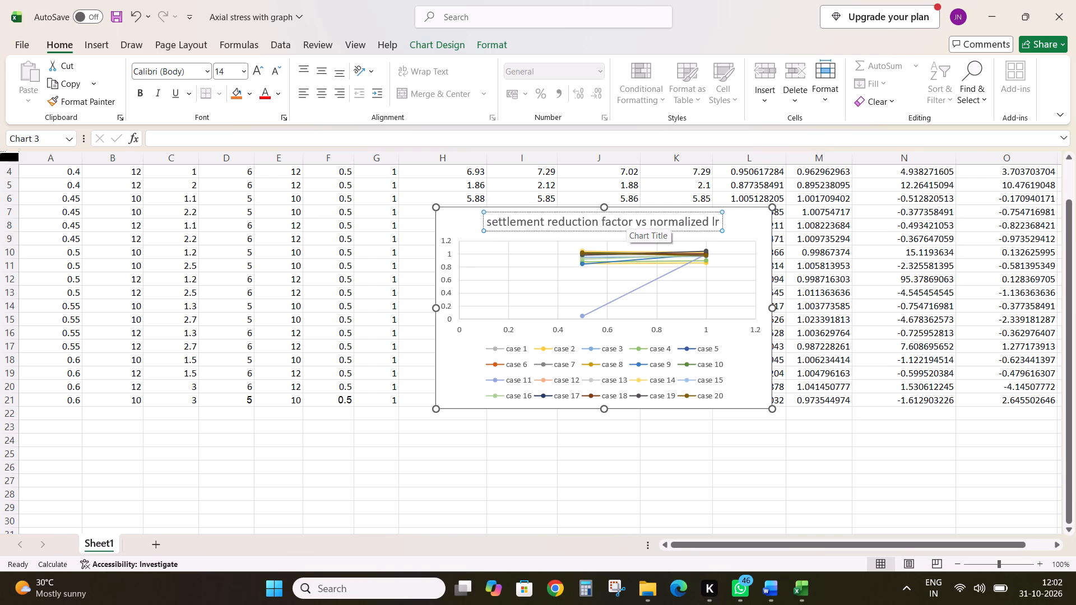
{"action": "key", "text": "BackSpace"}
{"action": "type", "text": "ength"}
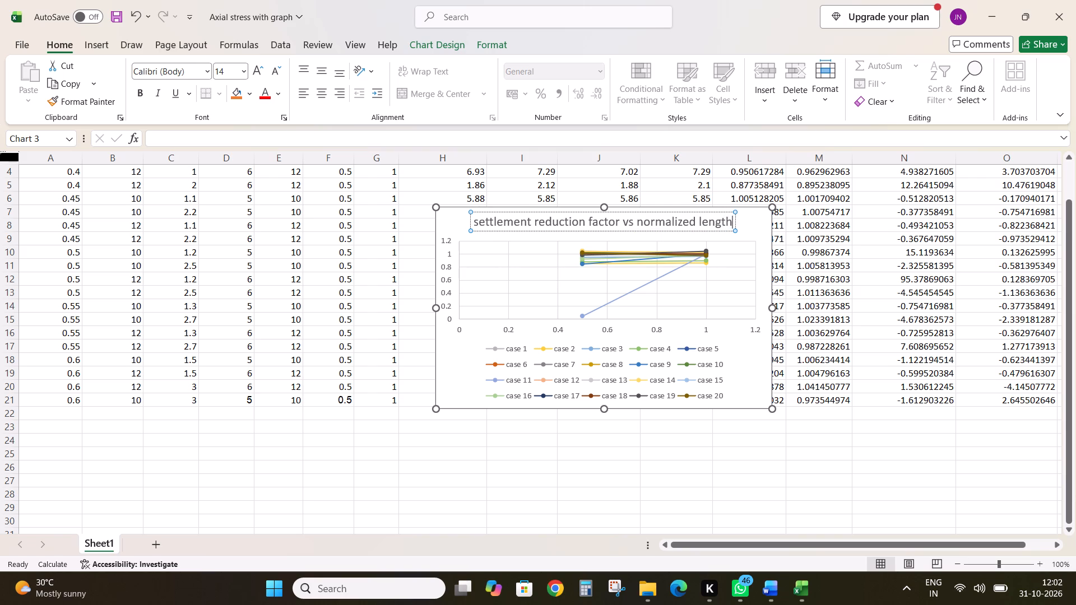
Add axis titles to both axes of the settlement reduction factor chart.
{"action": "left_click", "coordinate": [762, 260]}
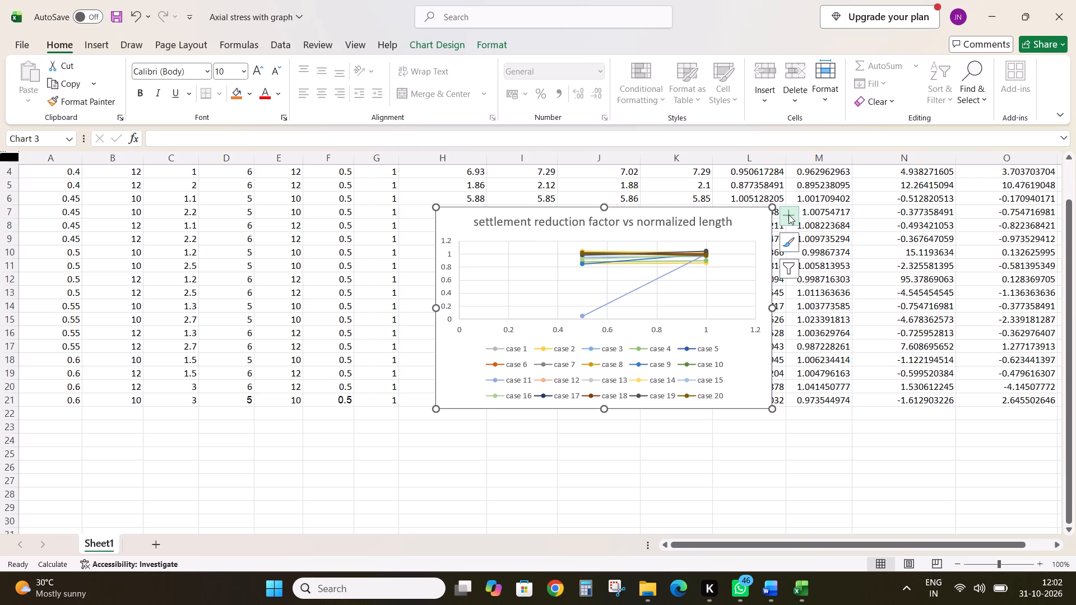
{"action": "left_click", "coordinate": [789, 215]}
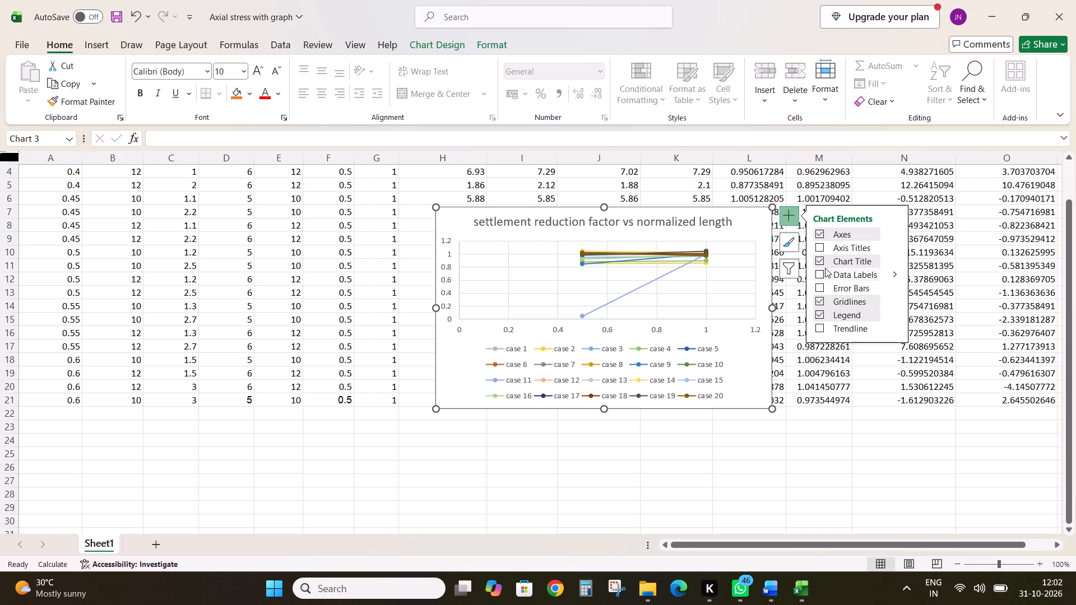
{"action": "left_click", "coordinate": [820, 246]}
Select the chart's horizontal axis title for editing.
{"action": "left_click", "coordinate": [630, 323]}
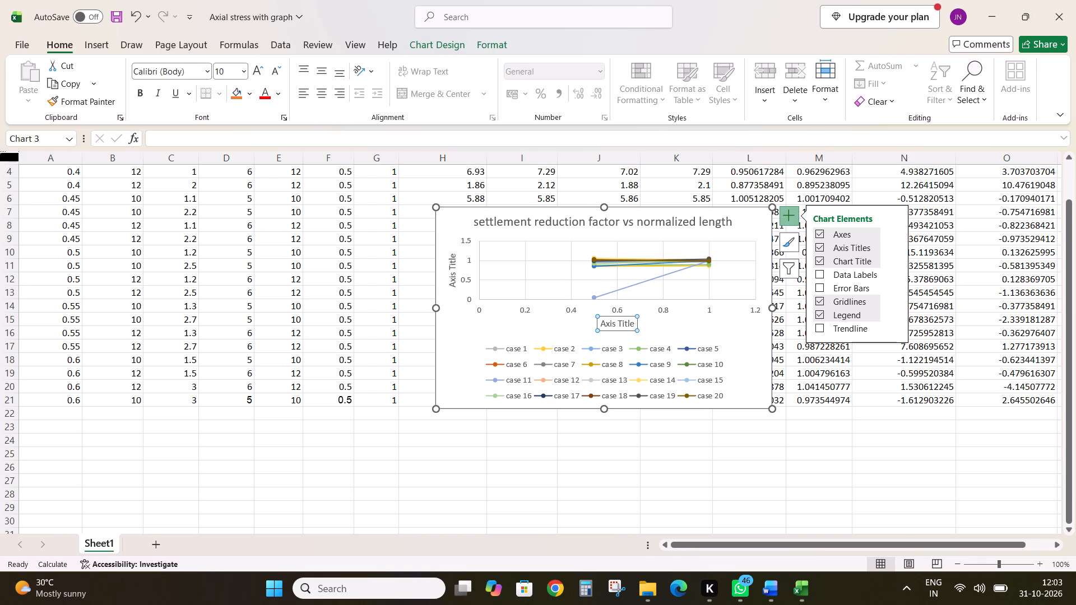
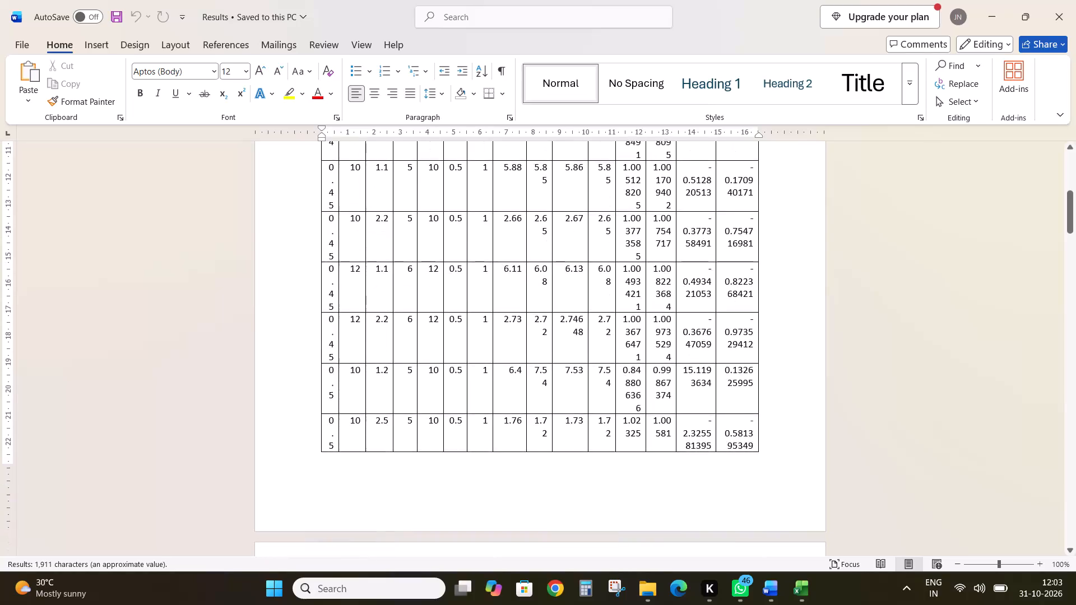
Check the axis labels of the Figure 8(a)-style plot in the Results document, and set the Excel chart's horizontal axis title to "Le/L".
{"action": "scroll", "coordinate": [421, 387], "scroll_direction": "down", "scroll_amount": 1}
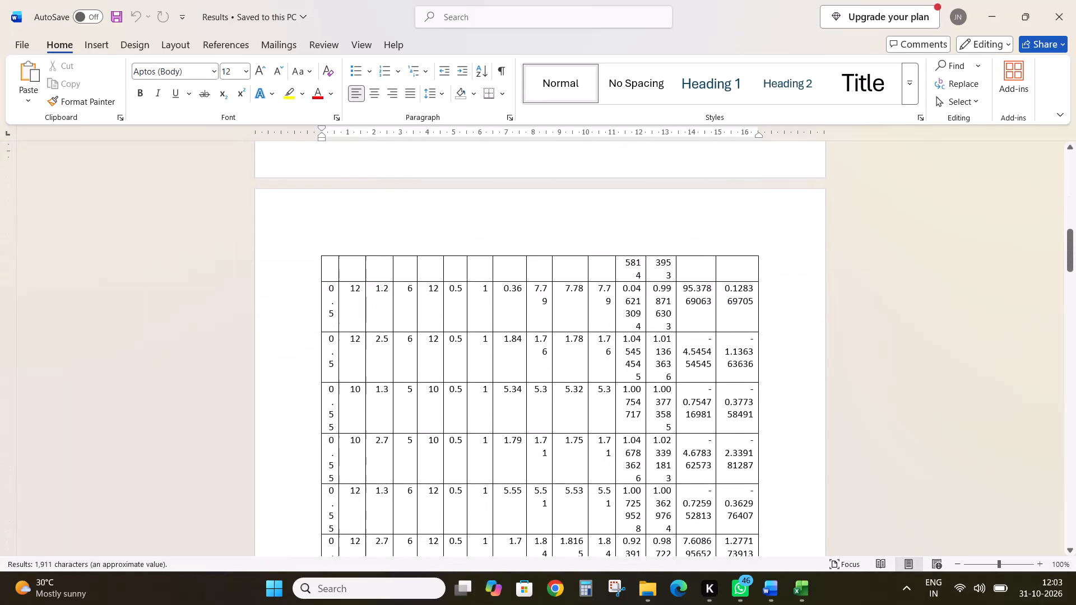
{"action": "scroll", "coordinate": [421, 387], "scroll_direction": "down", "scroll_amount": 4}
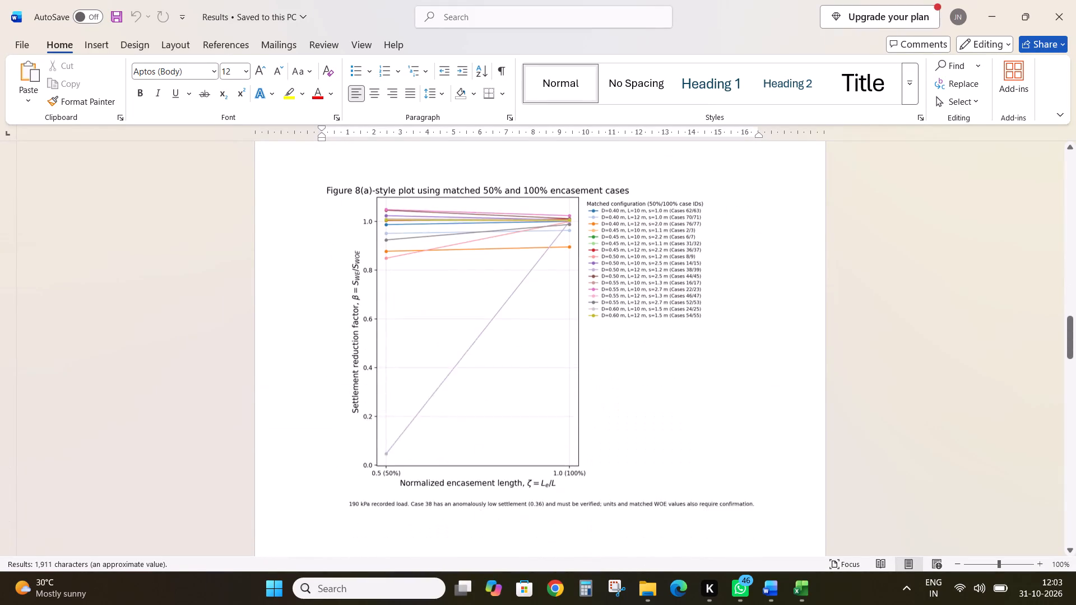
{"action": "scroll", "coordinate": [528, 407], "scroll_direction": "down", "scroll_amount": 1}
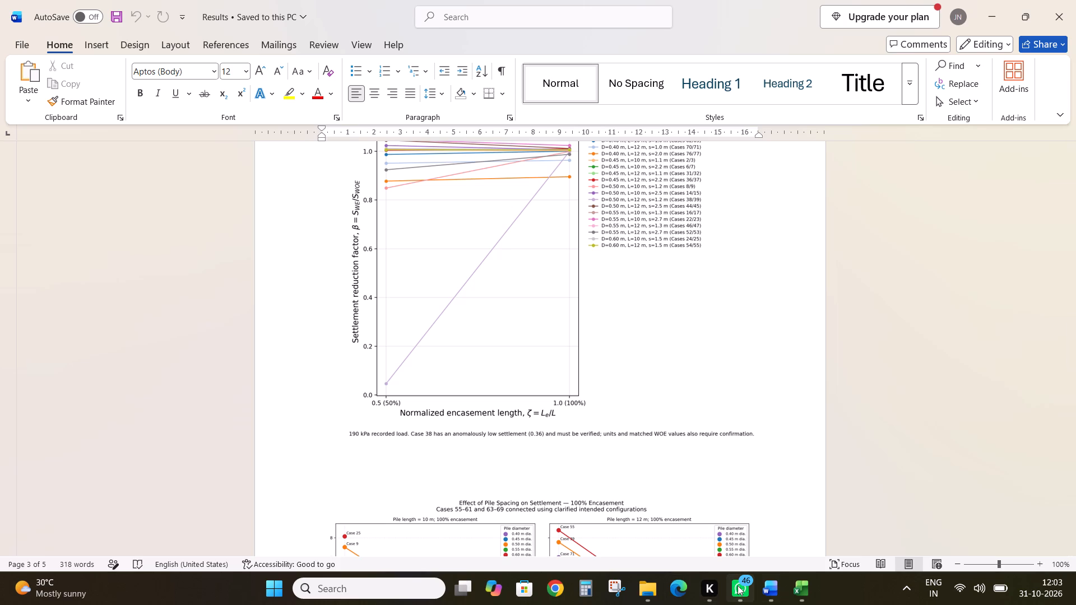
{"action": "left_click", "coordinate": [797, 580]}
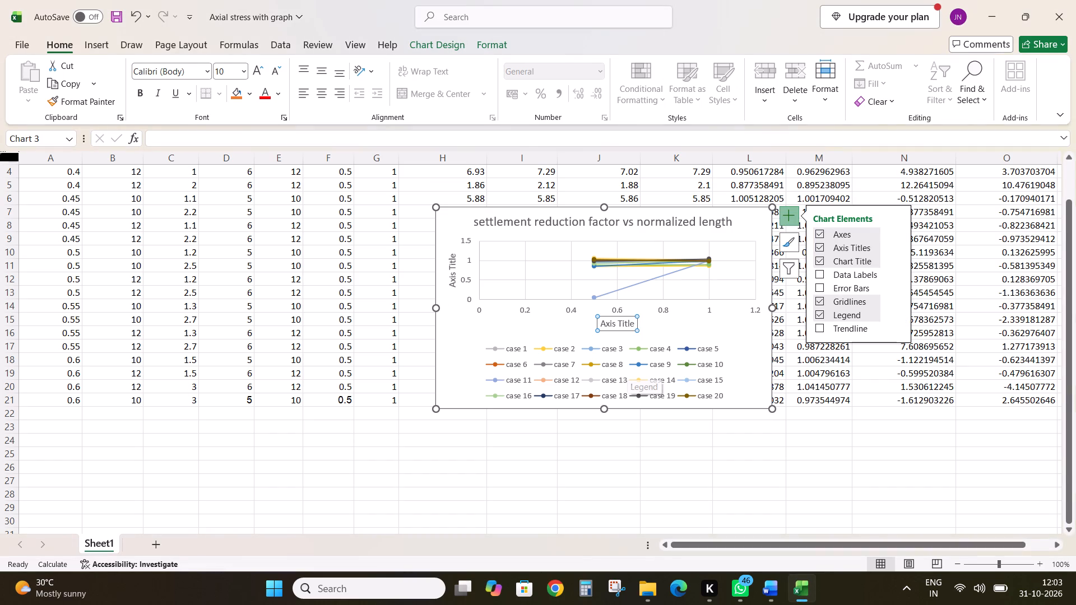
{"action": "key", "text": "l"}
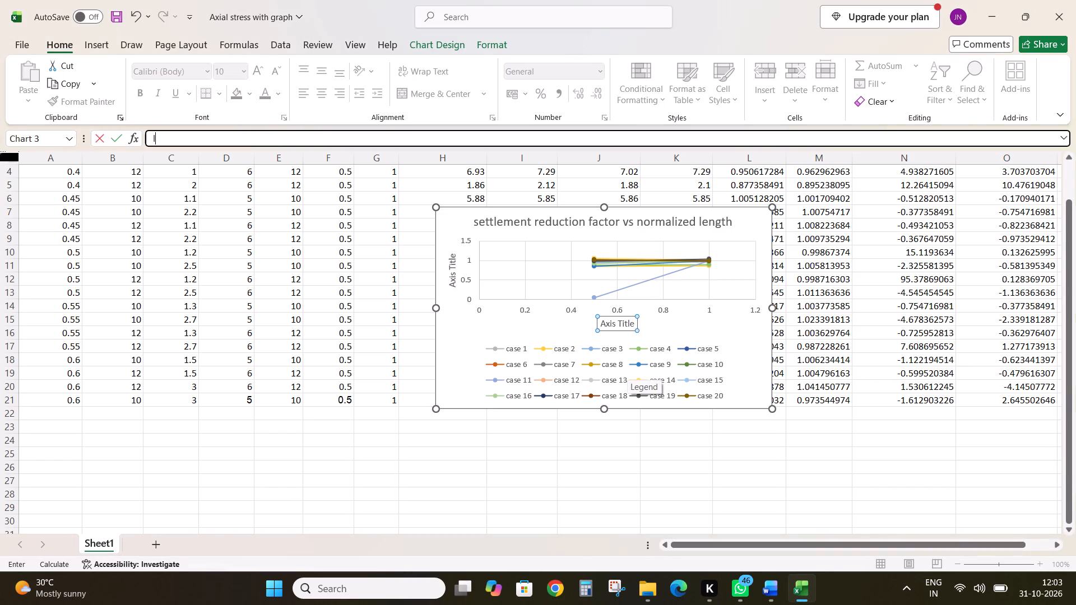
{"action": "left_click", "coordinate": [629, 323]}
{"action": "key", "text": "BackSpace"}
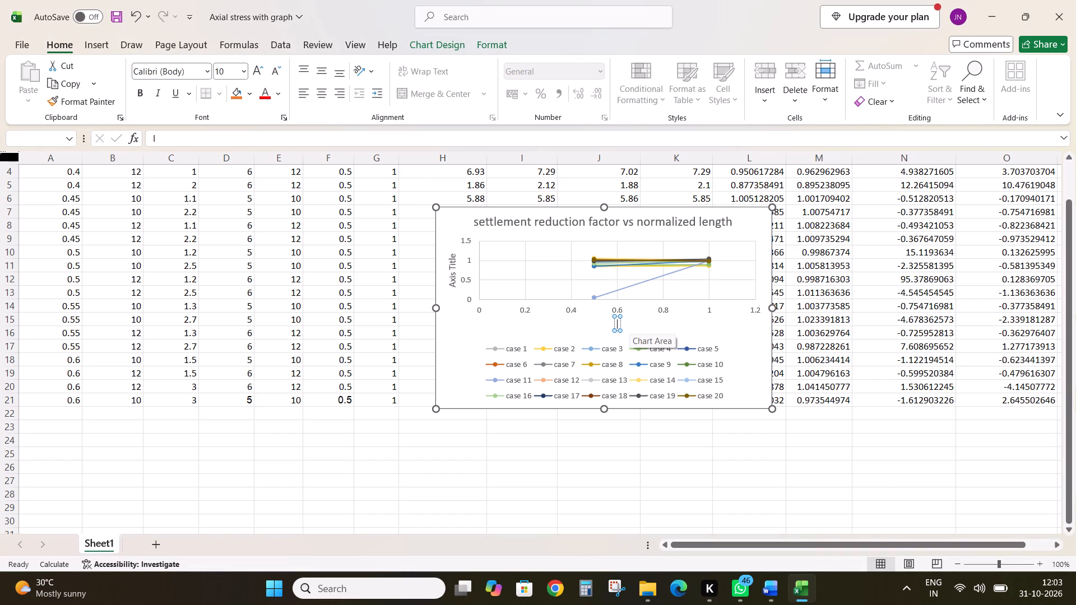
{"action": "key", "text": "l"}
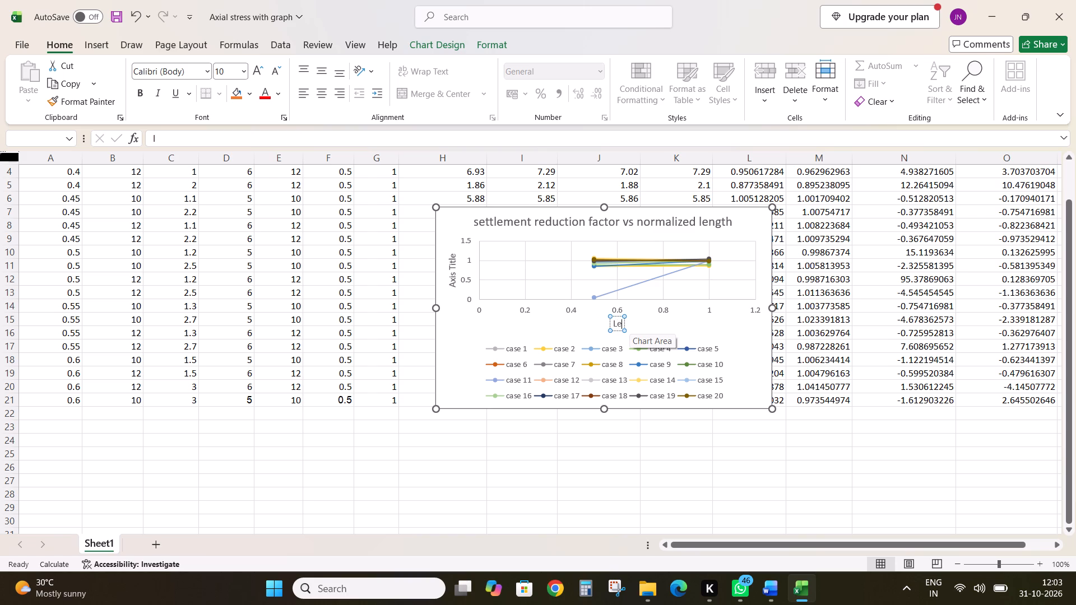
{"action": "key", "text": "slash"}
Replace the chart's vertical axis title placeholder with "SETTLEMENT REDUCTION FACTOR".
{"action": "left_click", "coordinate": [454, 272]}
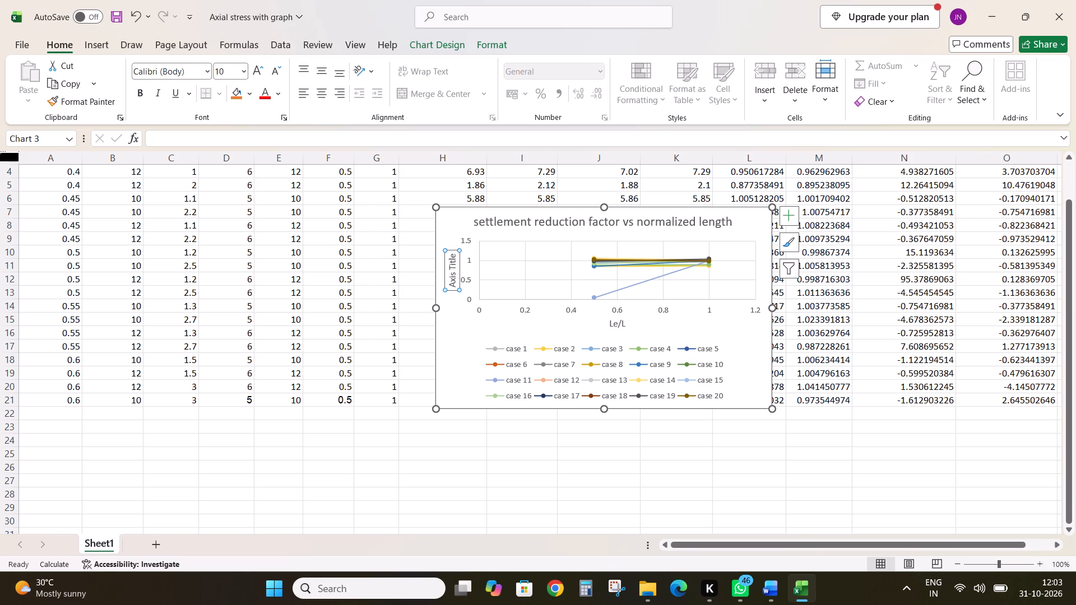
{"action": "type", "text": "SE"}
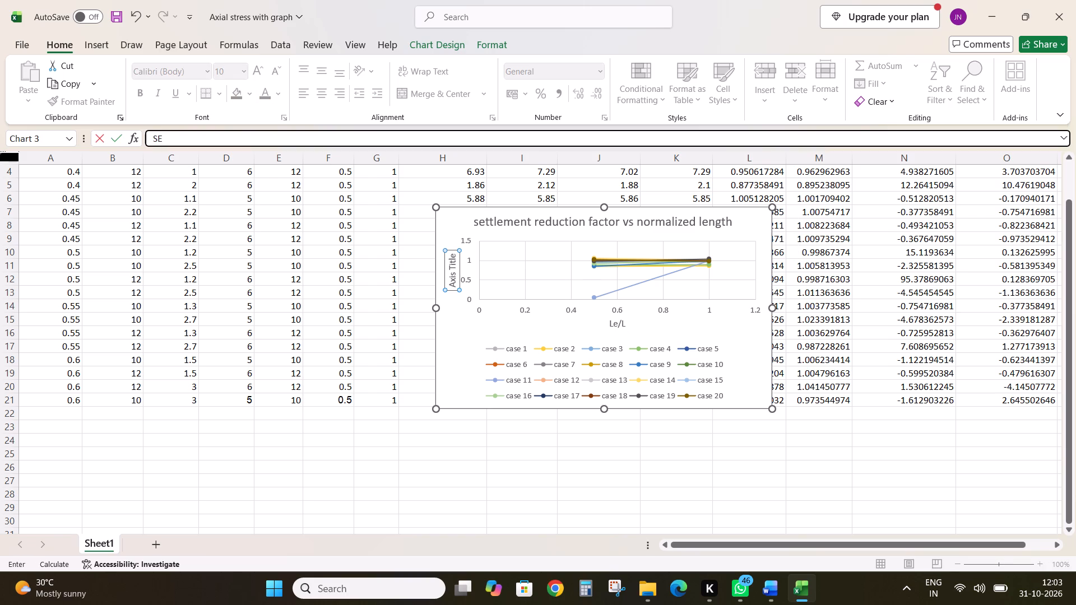
{"action": "type", "text": "TL"}
{"action": "key", "text": "Left"}
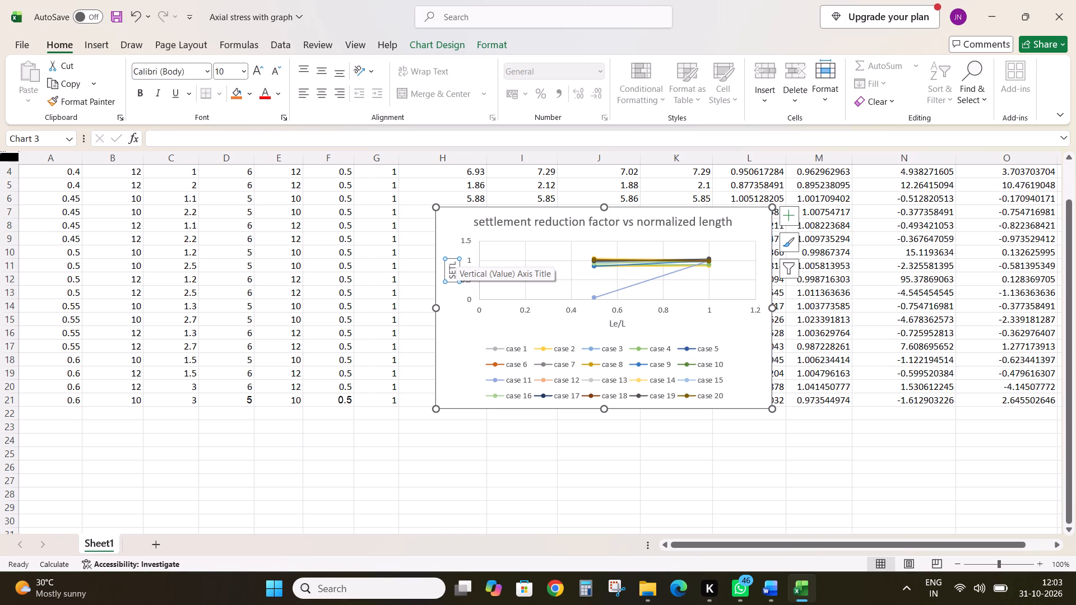
{"action": "left_click", "coordinate": [453, 269]}
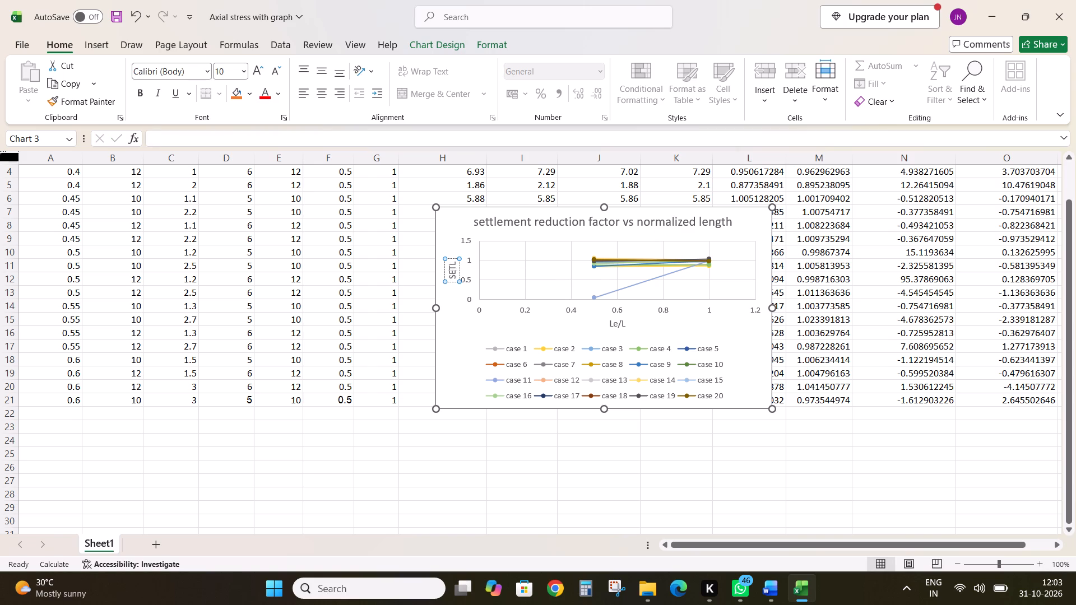
{"action": "key", "text": "Right"}
{"action": "key", "text": "Right"}
{"action": "key", "text": "Right"}
{"action": "key", "text": "Right"}
{"action": "key", "text": "Left"}
{"action": "key", "text": "Left"}
{"action": "key", "text": "Left"}
{"action": "key", "text": "Up"}
{"action": "key", "text": "Up"}
{"action": "key", "text": "BackSpace"}
{"action": "type", "text": "TLE"}
{"action": "type", "text": "MENT"}
{"action": "key", "text": "space"}
{"action": "type", "text": "RE"}
{"action": "type", "text": "DUCTION FACTOR"}
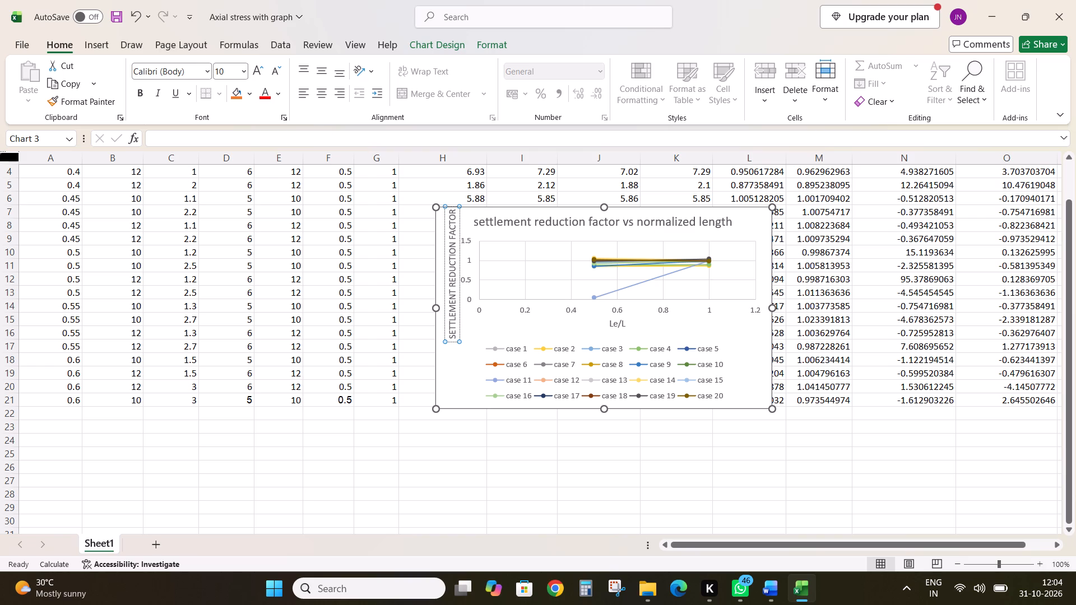
{"action": "left_click", "coordinate": [590, 466]}
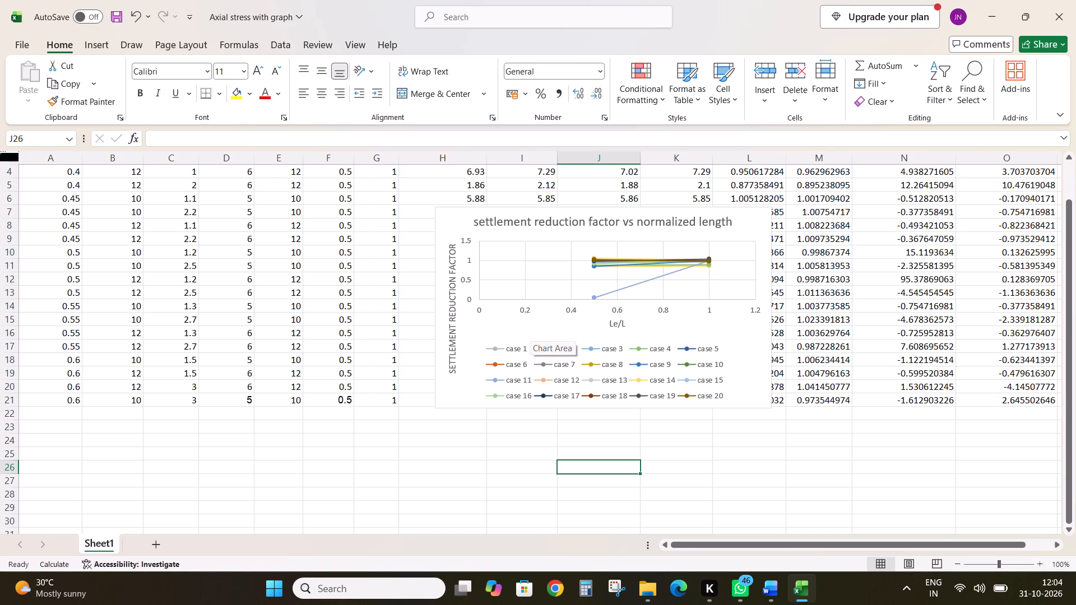
Save the "Axial stress with graph" workbook.
{"action": "key", "text": "ctrl+s"}
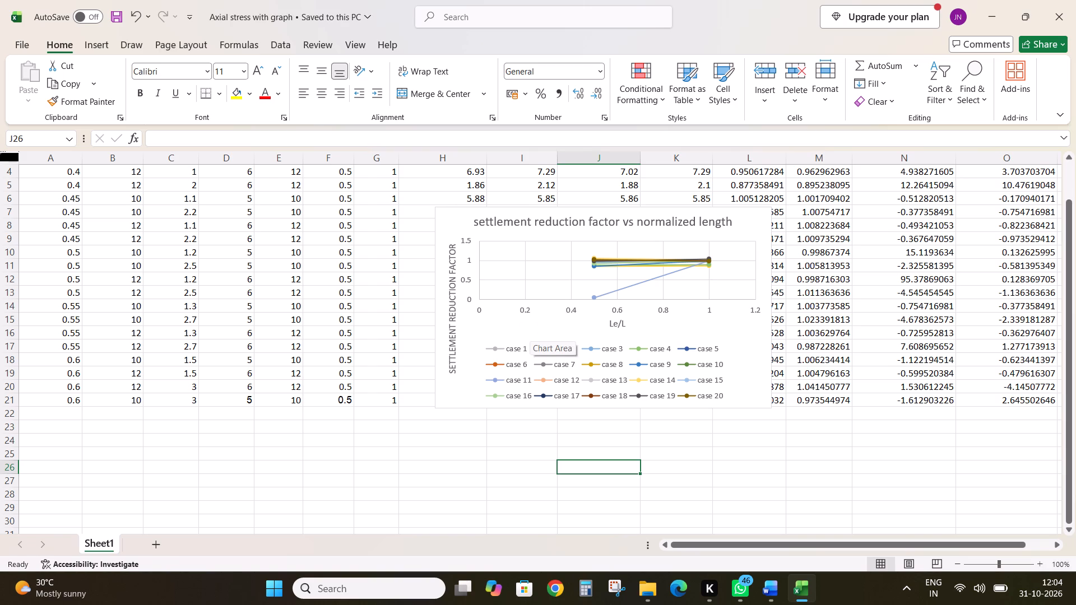
{"action": "key", "text": "ctrl+s"}
Copy the whole settlement reduction factor chart and paste it into a new blank Word document.
{"action": "left_click", "coordinate": [678, 227]}
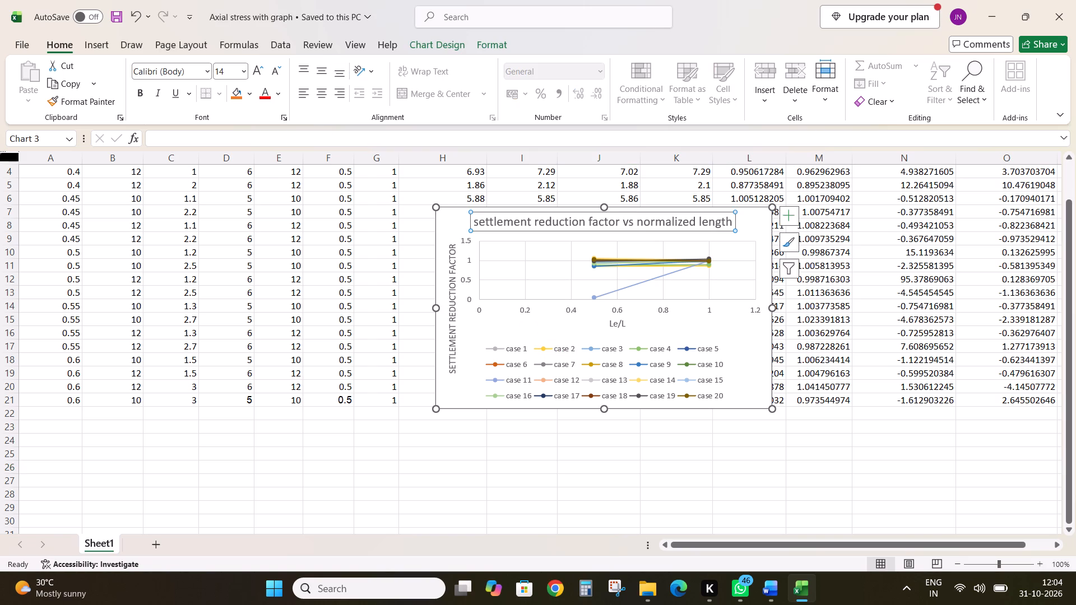
{"action": "left_click", "coordinate": [736, 234]}
{"action": "left_click", "coordinate": [736, 234]}
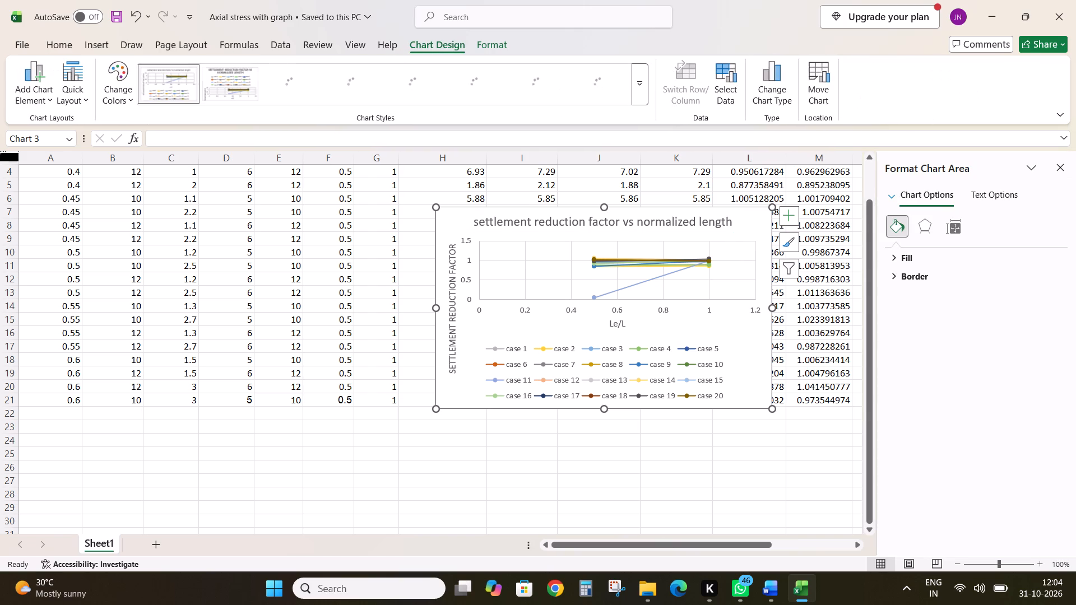
{"action": "left_click", "coordinate": [1065, 166]}
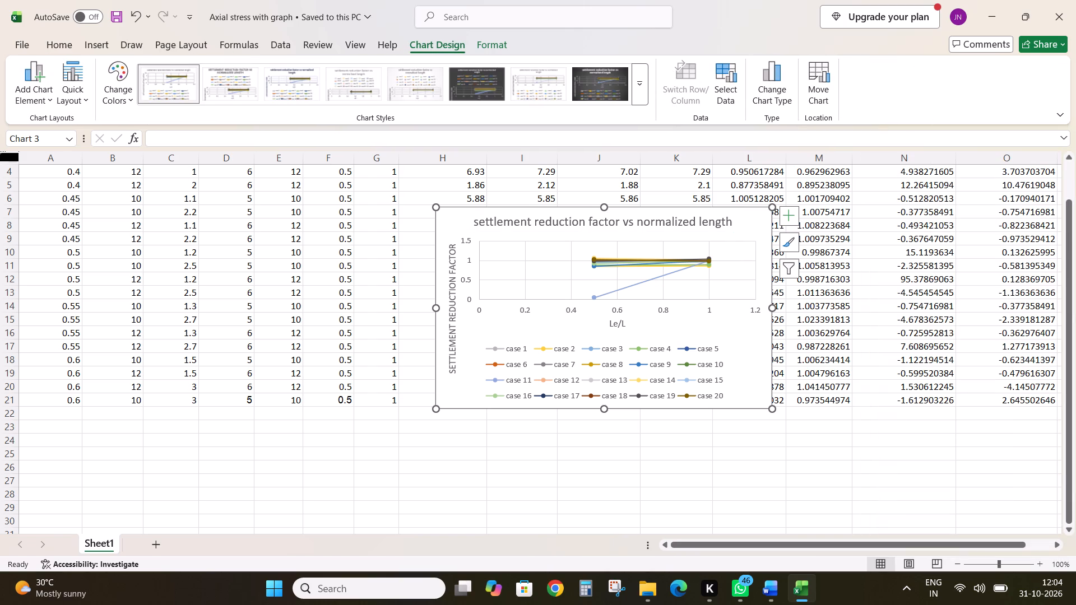
{"action": "left_click", "coordinate": [750, 245]}
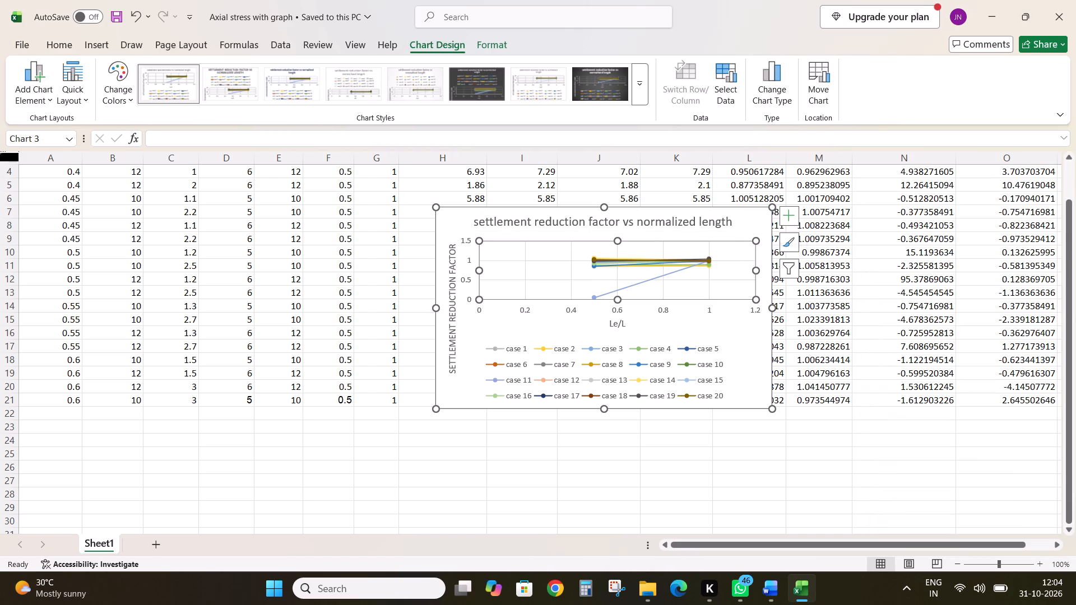
{"action": "left_click", "coordinate": [760, 226]}
{"action": "key", "text": "ctrl+c"}
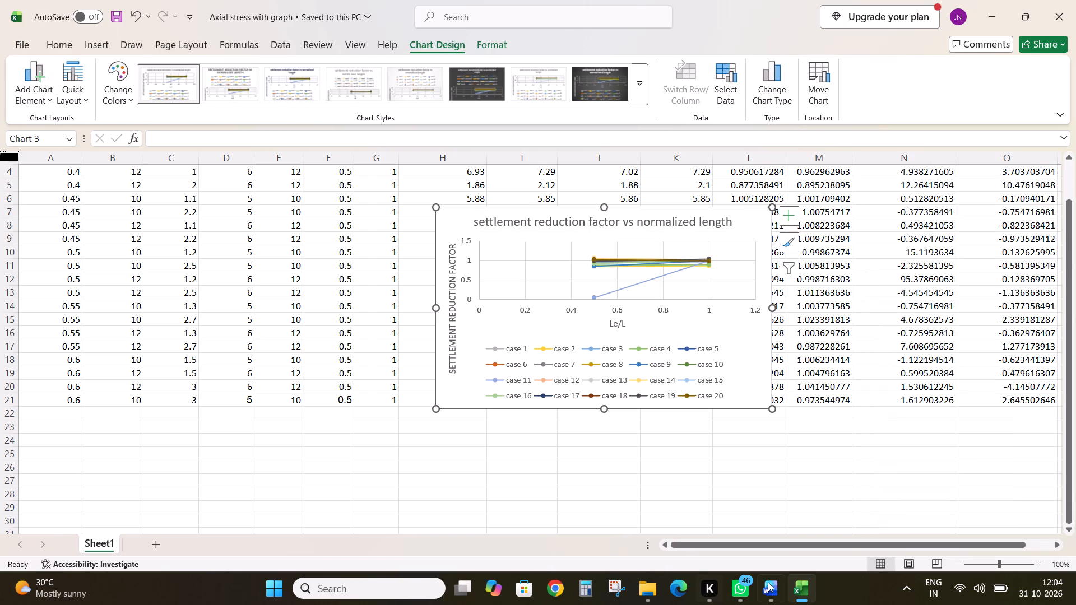
{"action": "left_click", "coordinate": [772, 583]}
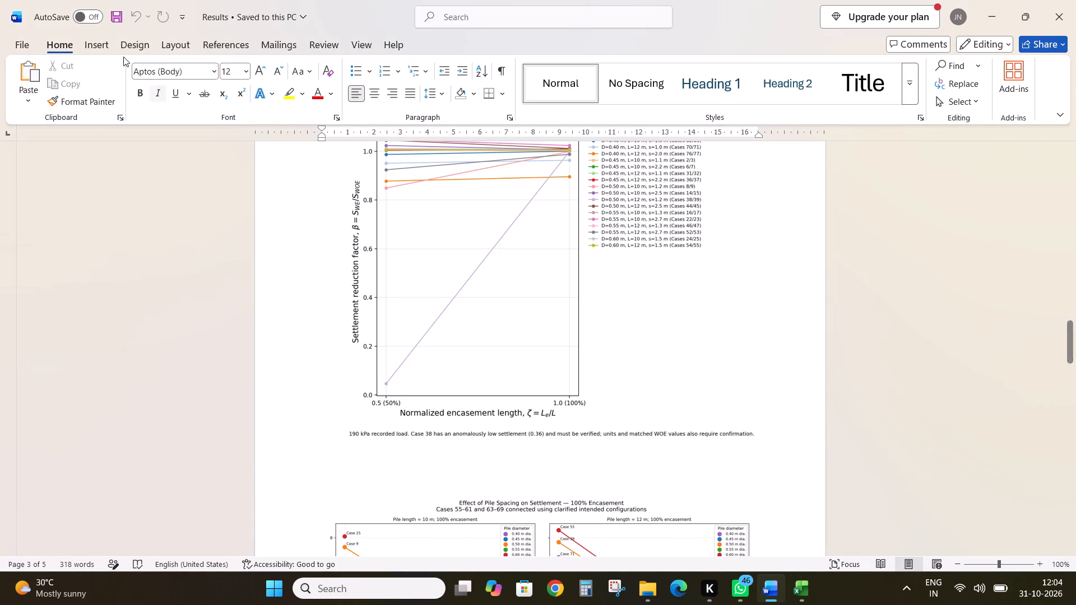
{"action": "left_click", "coordinate": [26, 50]}
{"action": "left_click", "coordinate": [201, 133]}
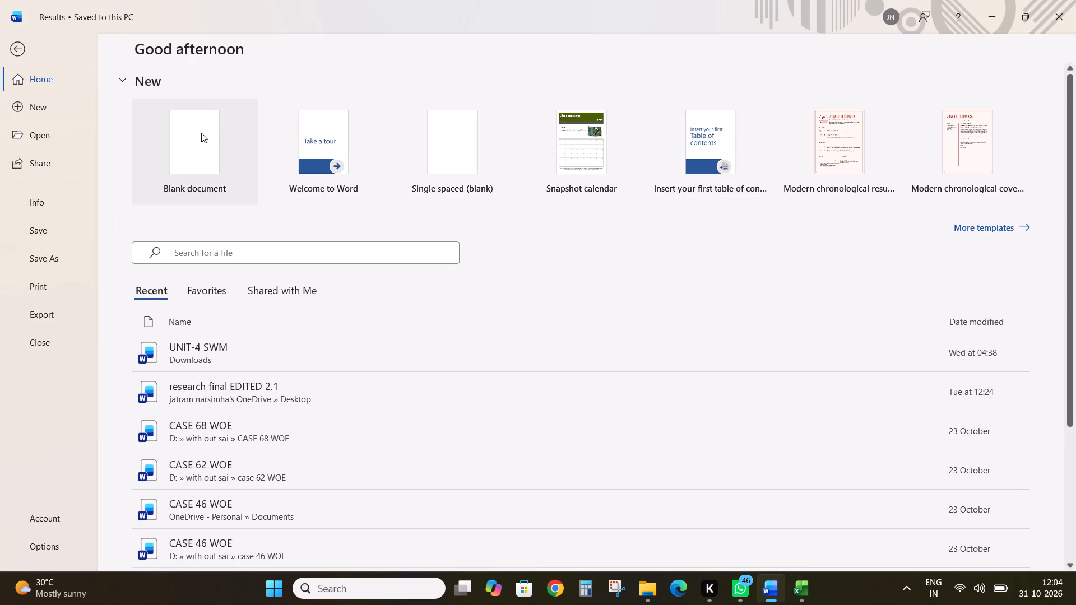
{"action": "key", "text": "ctrl+v"}
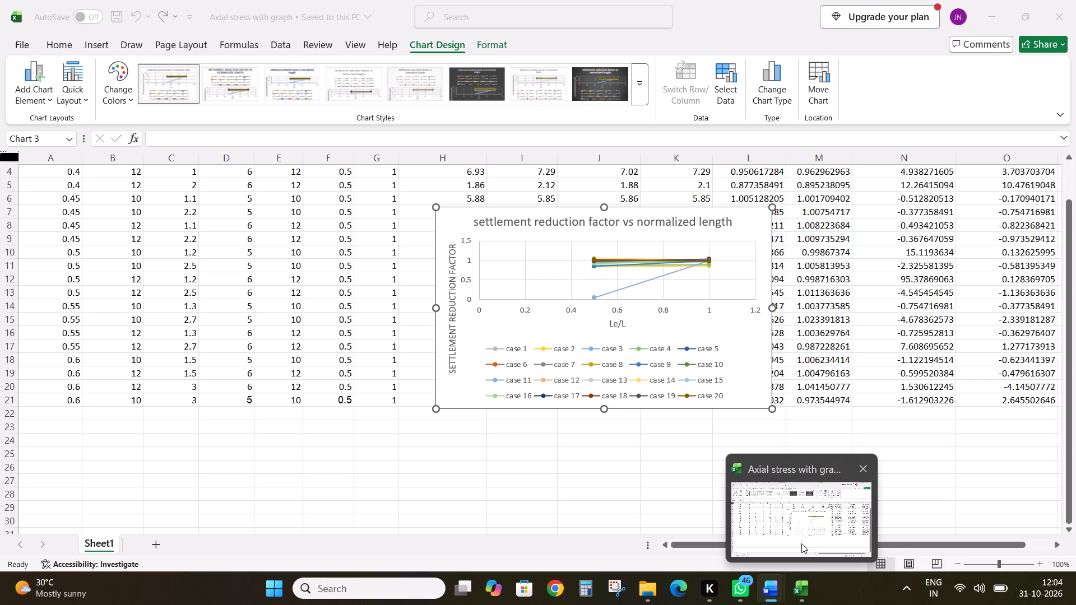
Switch back to the "Axial stress with graph" workbook in Excel.
{"action": "left_click", "coordinate": [801, 543]}
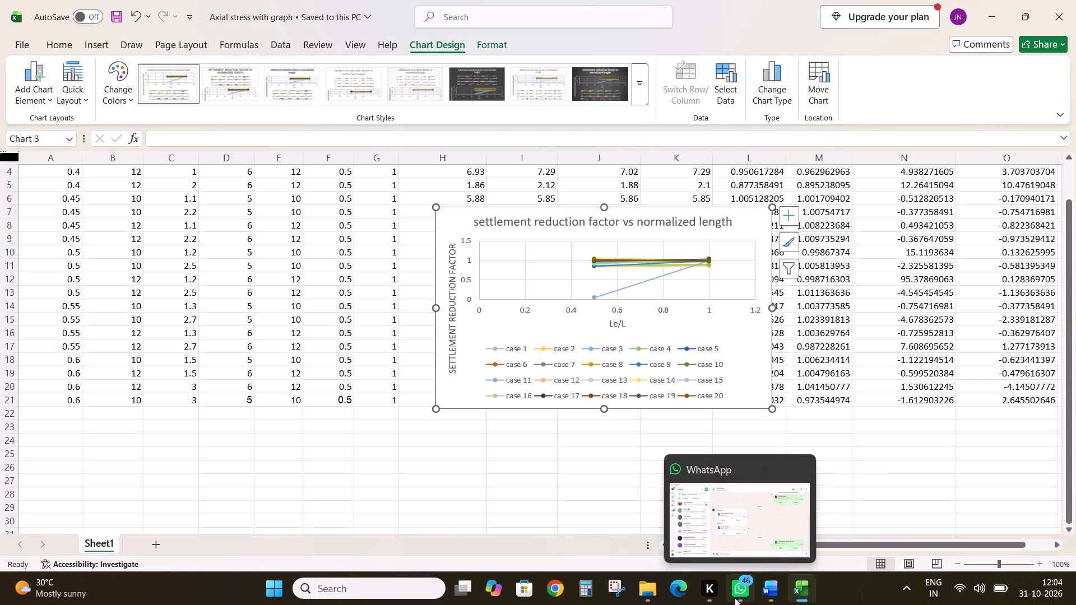
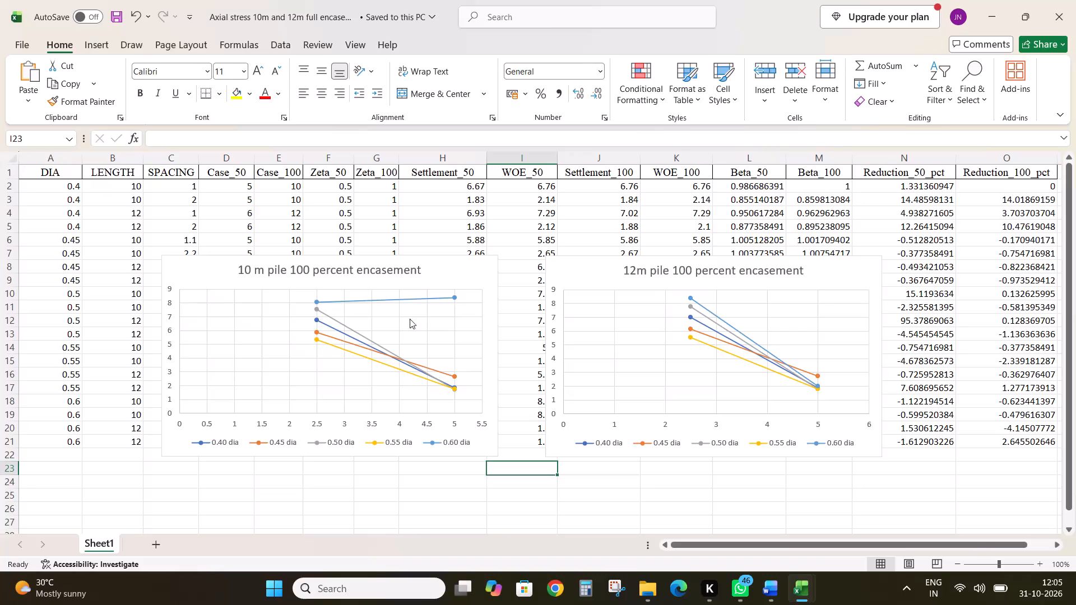
Copy the "10 m pile 100 percent encasement" chart and paste it on a new line below the settlement chart in Document2 in Word.
{"action": "left_click", "coordinate": [436, 285]}
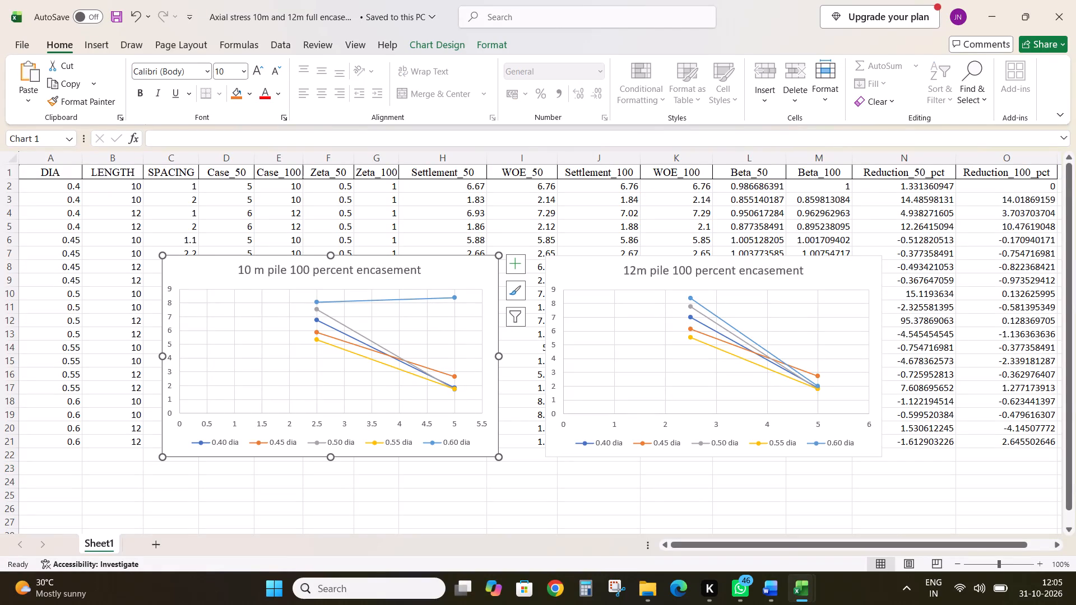
{"action": "key", "text": "ctrl+c"}
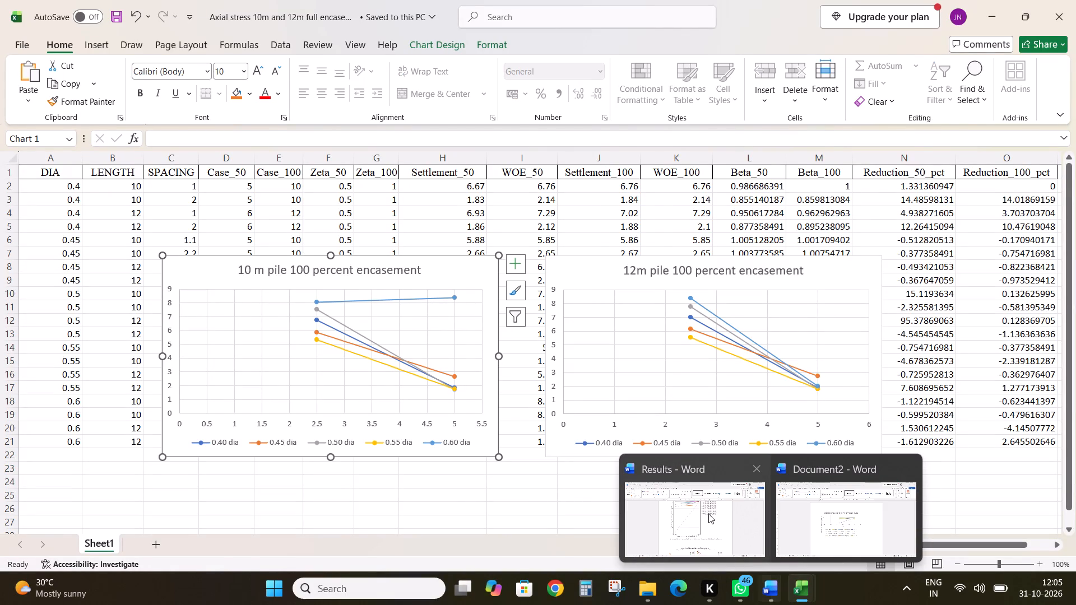
{"action": "left_click", "coordinate": [811, 530]}
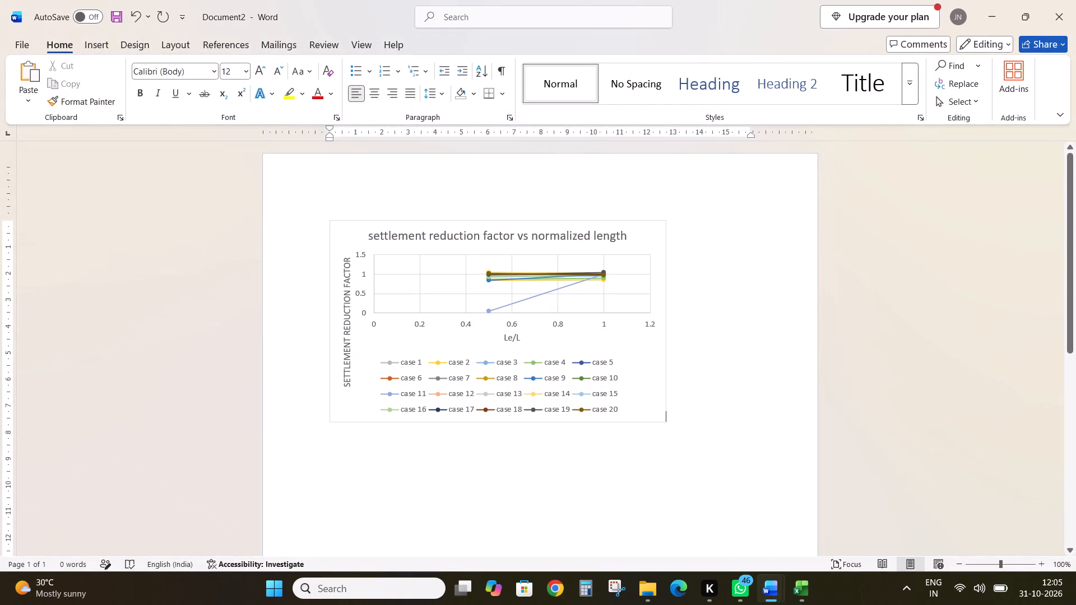
{"action": "key", "text": "Return"}
{"action": "key", "text": "ctrl+v"}
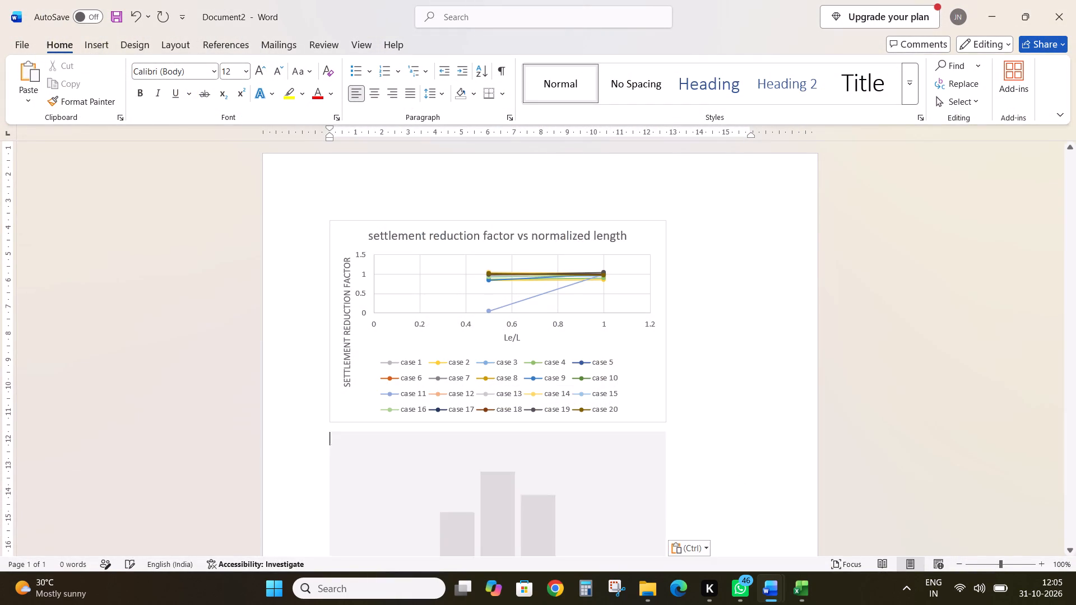
Shrink the pasted "10 m pile 100 percent encasement" chart to about half the text width.
{"action": "left_click", "coordinate": [598, 431]}
{"action": "scroll", "coordinate": [722, 415], "scroll_direction": "down", "scroll_amount": 1}
{"action": "left_click_drag", "start_coordinate": [667, 402], "coordinate": [522, 378]}
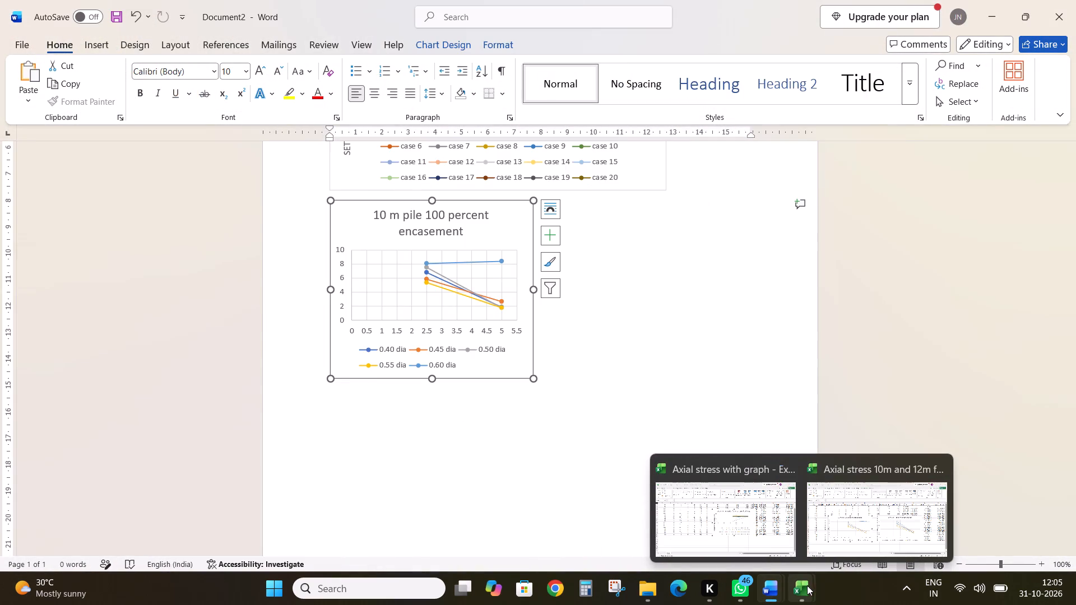
Copy the "12m pile 100 percent encasement" chart from the Excel axial stress workbook and paste it after the 10 m chart in Document2.
{"action": "left_click", "coordinate": [833, 528]}
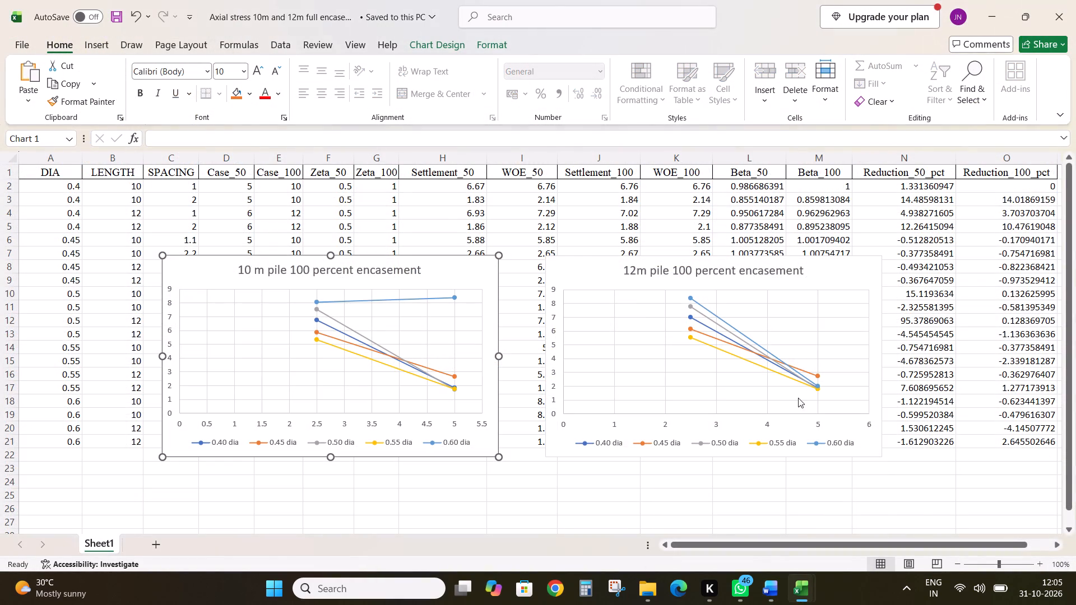
{"action": "left_click", "coordinate": [668, 356]}
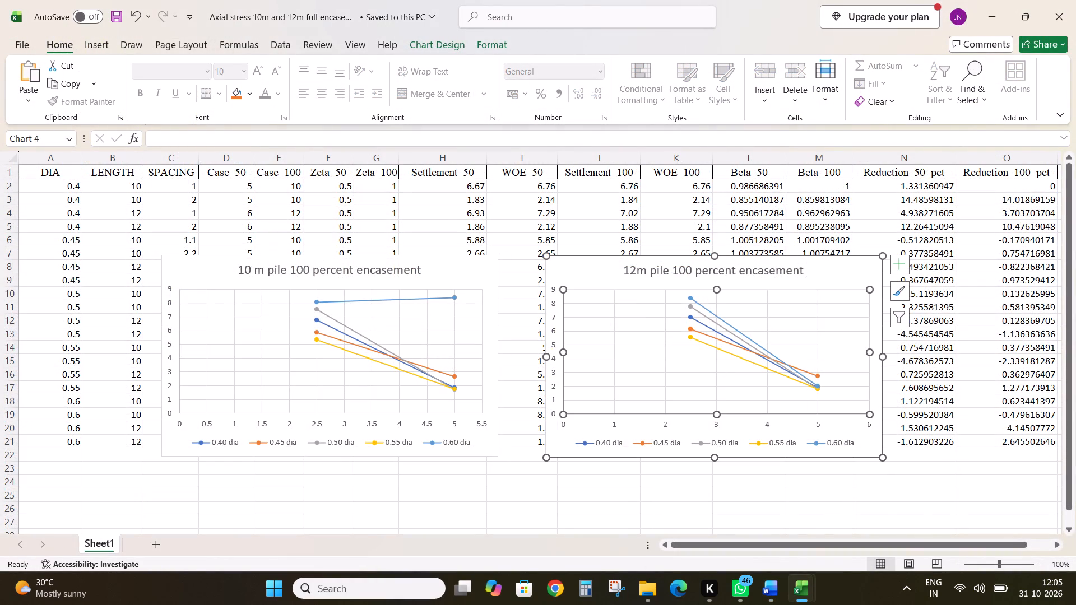
{"action": "key", "text": "ctrl+c"}
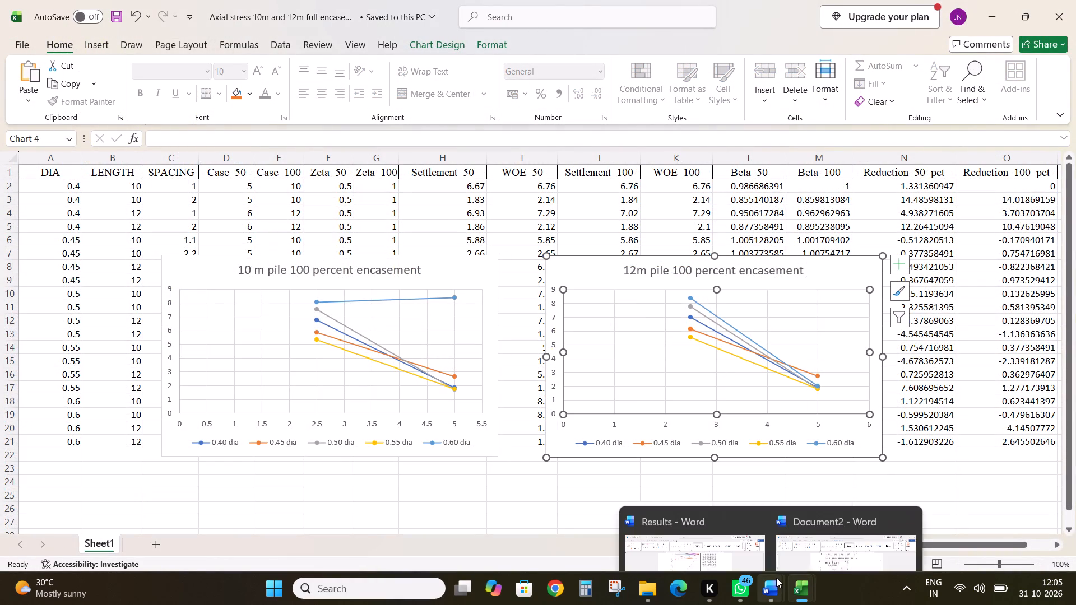
{"action": "left_click", "coordinate": [810, 534]}
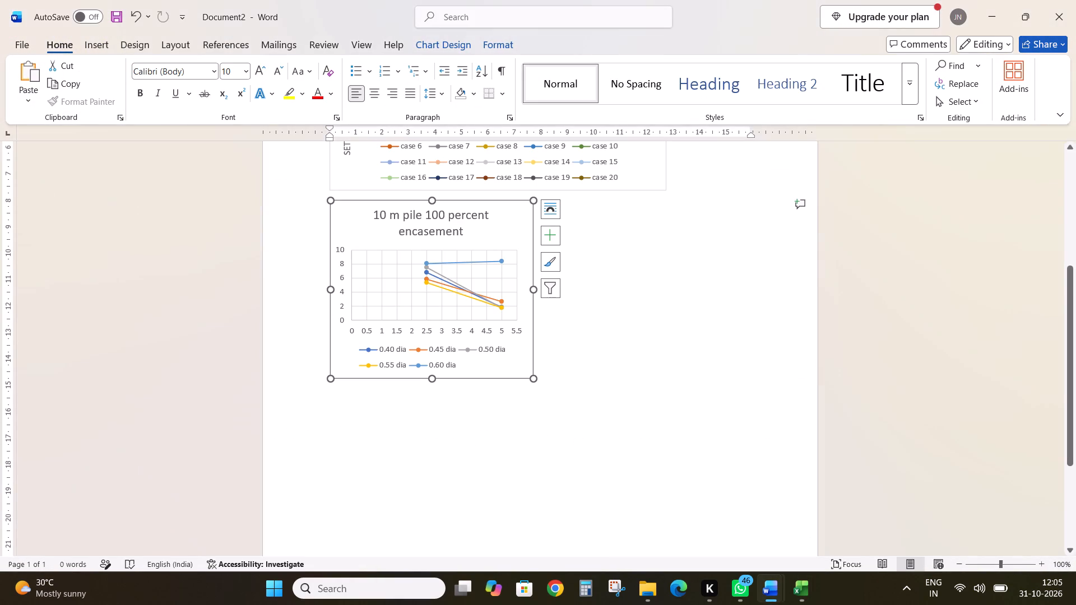
{"action": "left_click", "coordinate": [647, 326]}
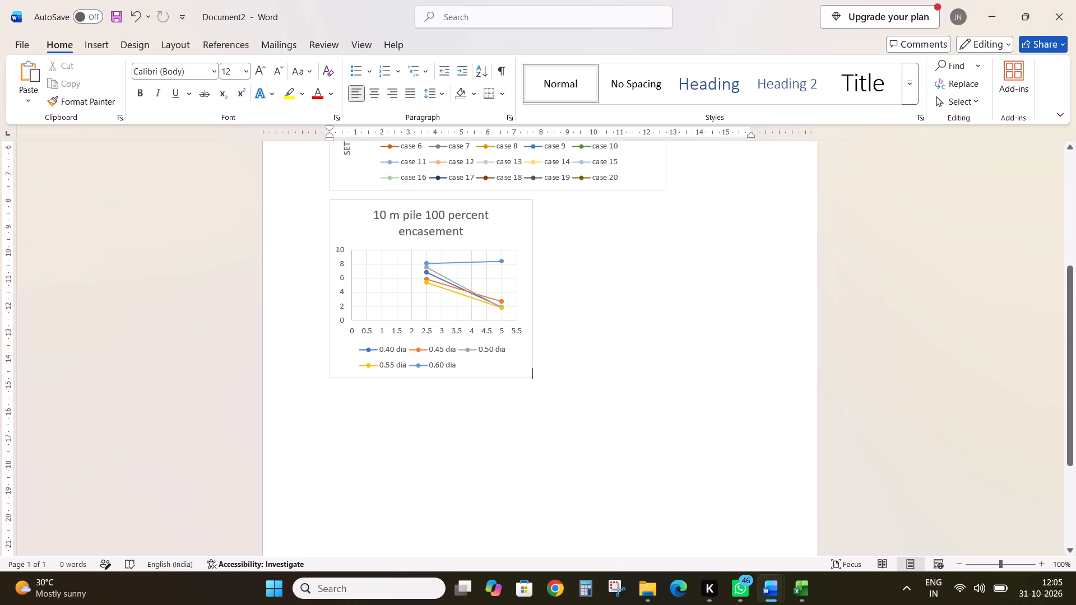
{"action": "key", "text": "ctrl+v"}
Resize the "12m pile 100 percent encasement" chart so it sits beside the 10 m chart at about the same height.
{"action": "left_click", "coordinate": [525, 402]}
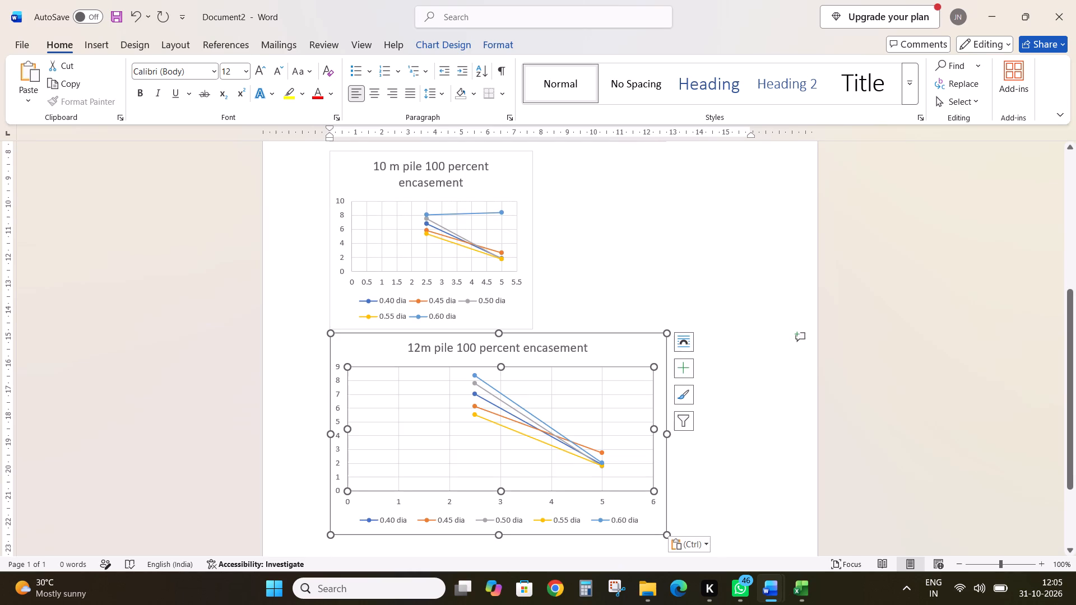
{"action": "left_click_drag", "start_coordinate": [669, 531], "coordinate": [629, 478]}
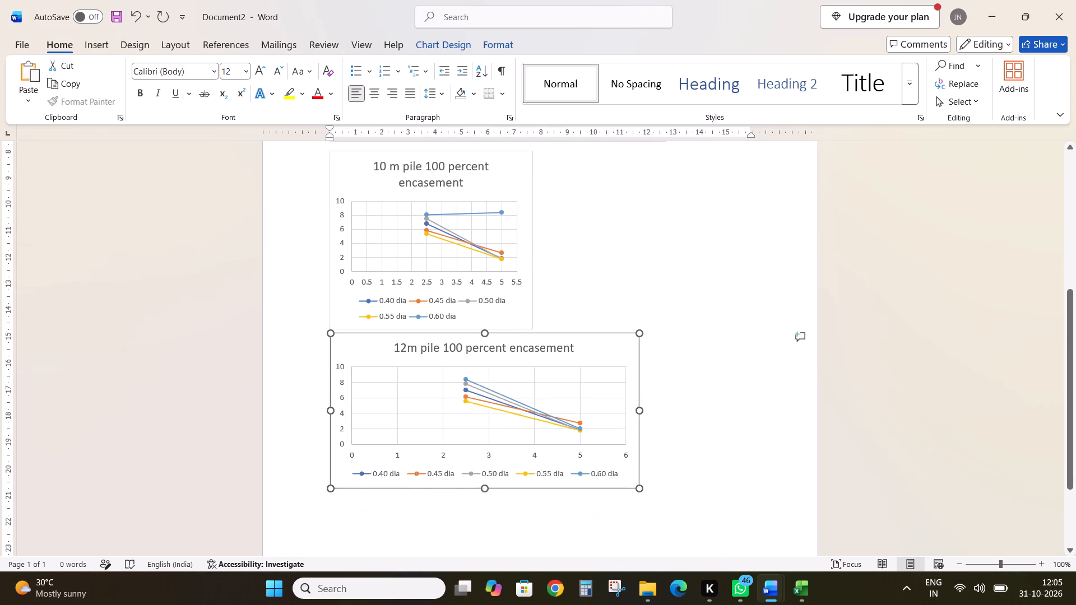
{"action": "left_click_drag", "start_coordinate": [629, 478], "coordinate": [540, 482]}
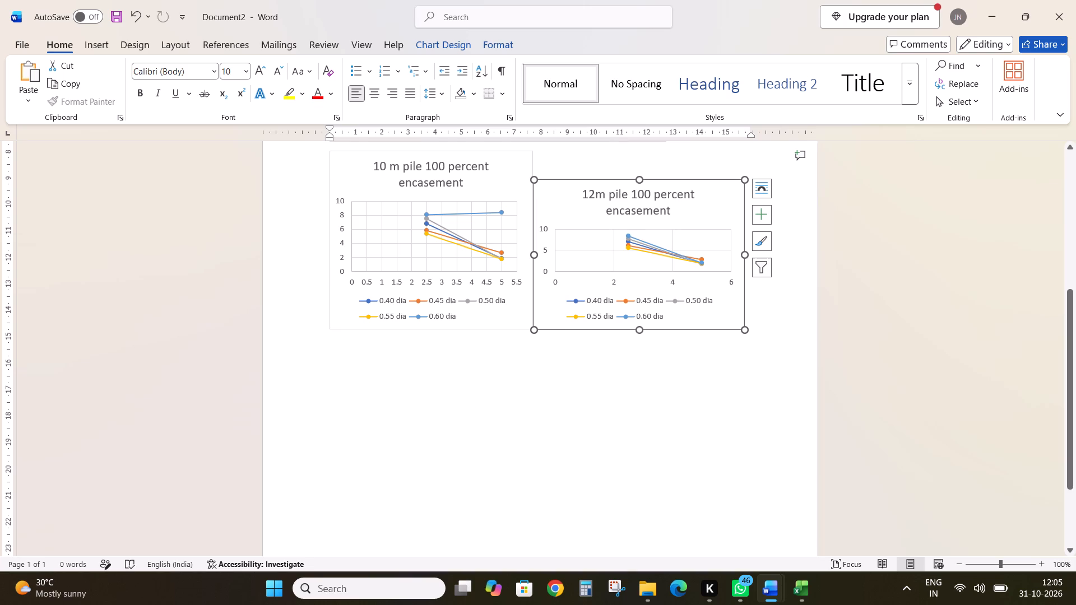
{"action": "left_click_drag", "start_coordinate": [638, 179], "coordinate": [634, 151]}
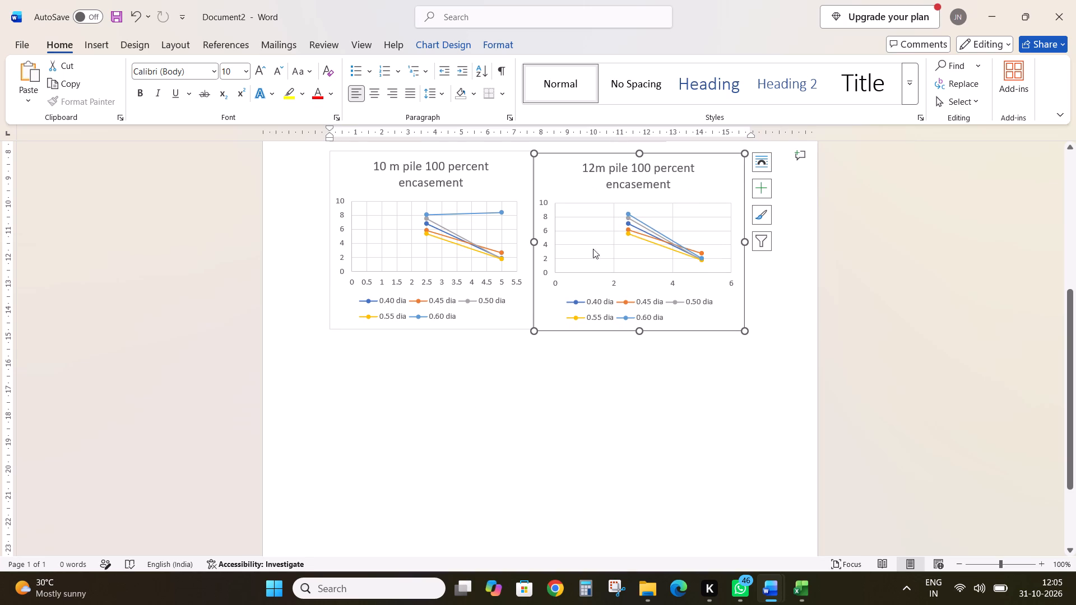
Start a new line below the two side-by-side 100 percent encasement charts.
{"action": "left_click", "coordinate": [570, 366]}
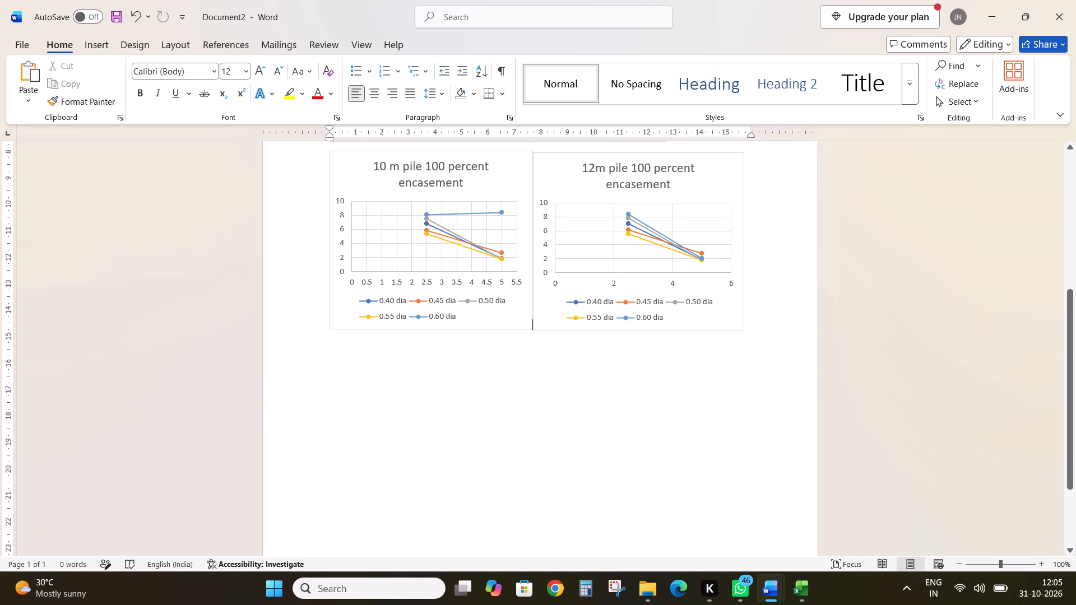
{"action": "left_click", "coordinate": [754, 324]}
{"action": "key", "text": "Return"}
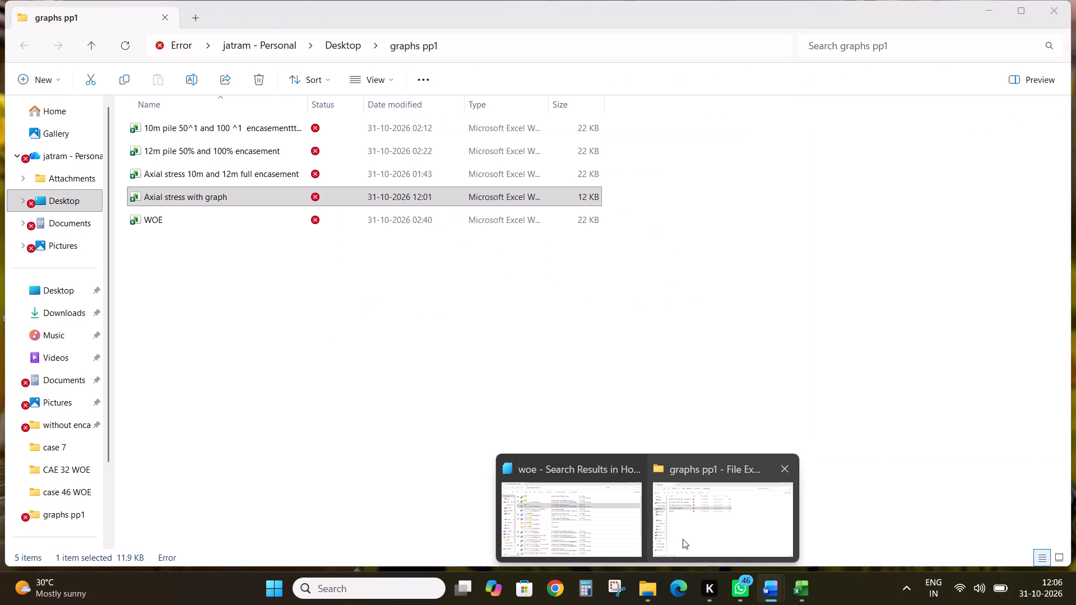
Open the "12m pile 50% and 100% encasement" workbook from the "graphs pp1" folder and select its 50% encasement chart.
{"action": "left_click", "coordinate": [683, 539]}
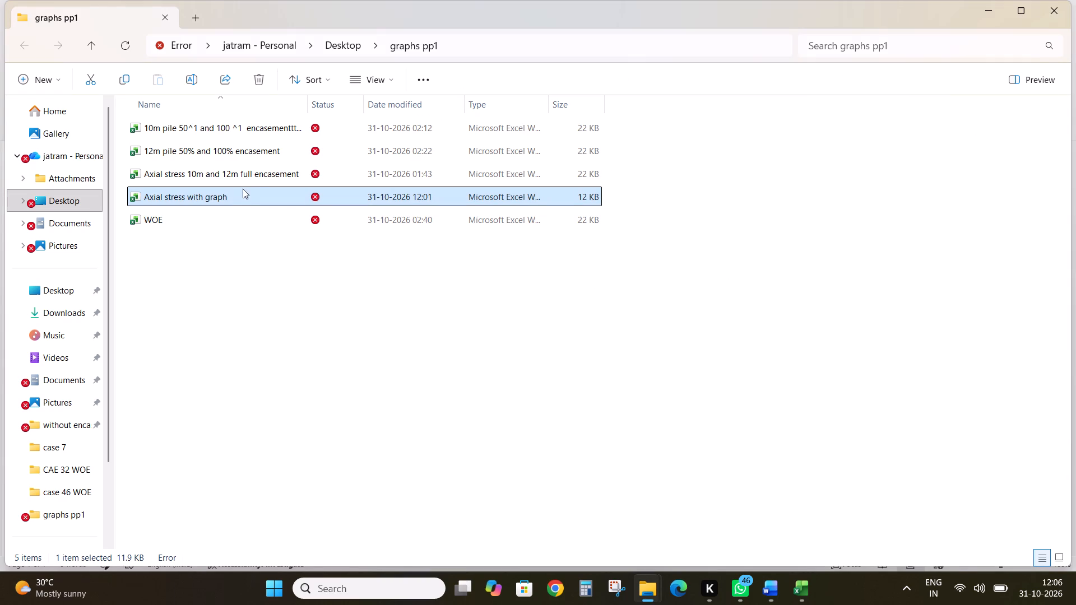
{"action": "double_click", "coordinate": [237, 151]}
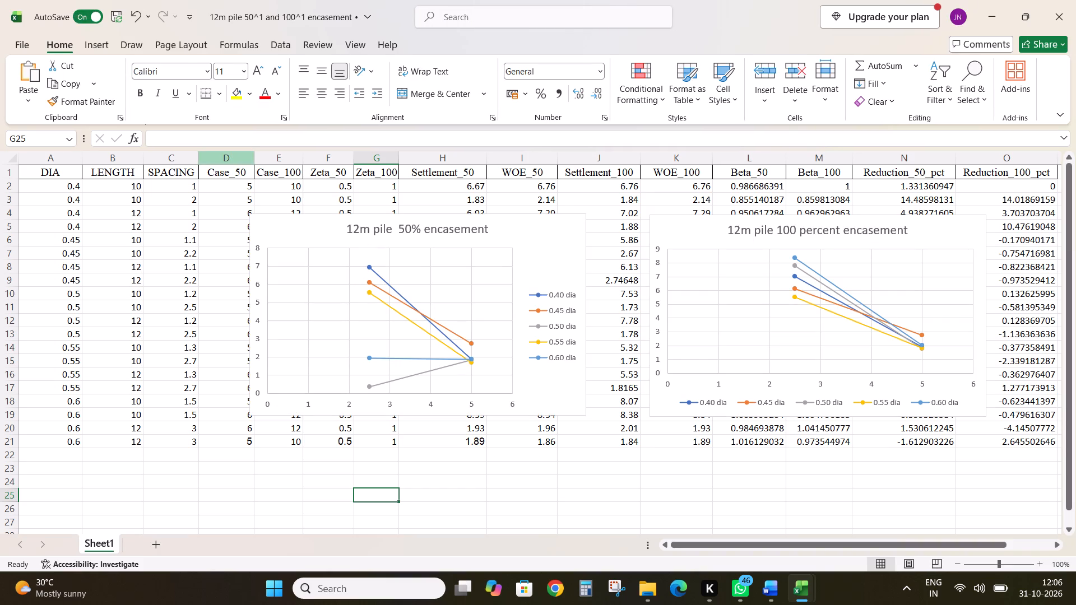
{"action": "left_click", "coordinate": [429, 263]}
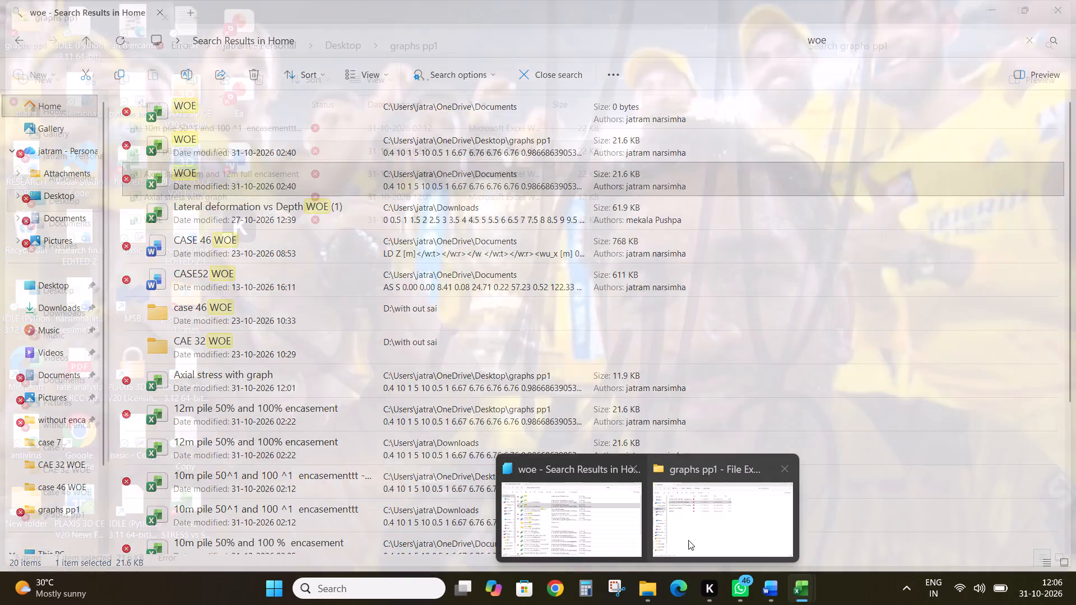
Open the 10m pile 50 and 100 encasement workbook from the "graphs pp1" folder.
{"action": "left_click", "coordinate": [690, 540]}
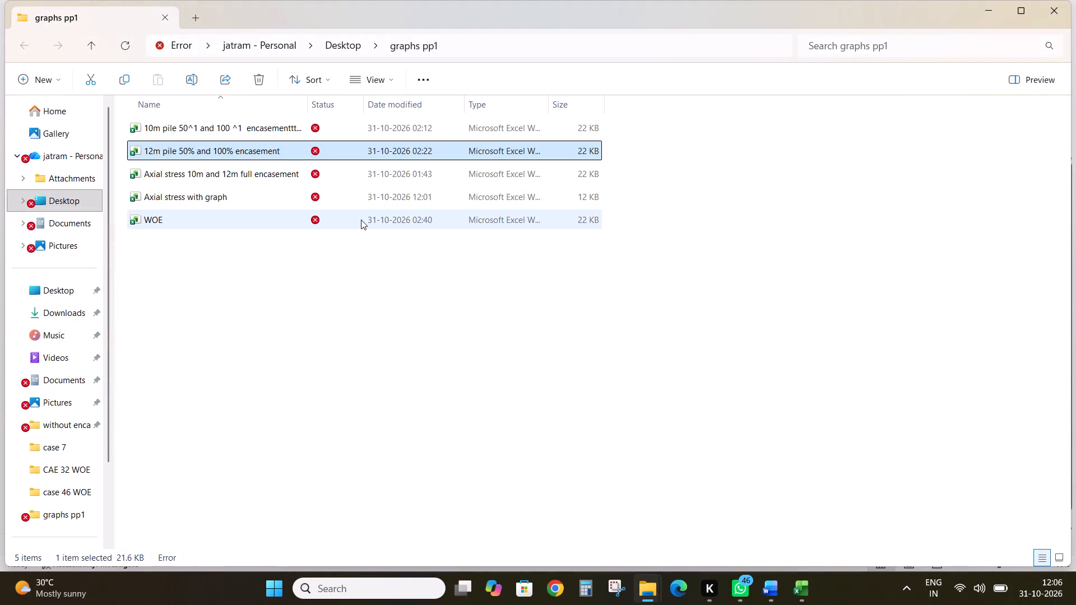
{"action": "double_click", "coordinate": [278, 129]}
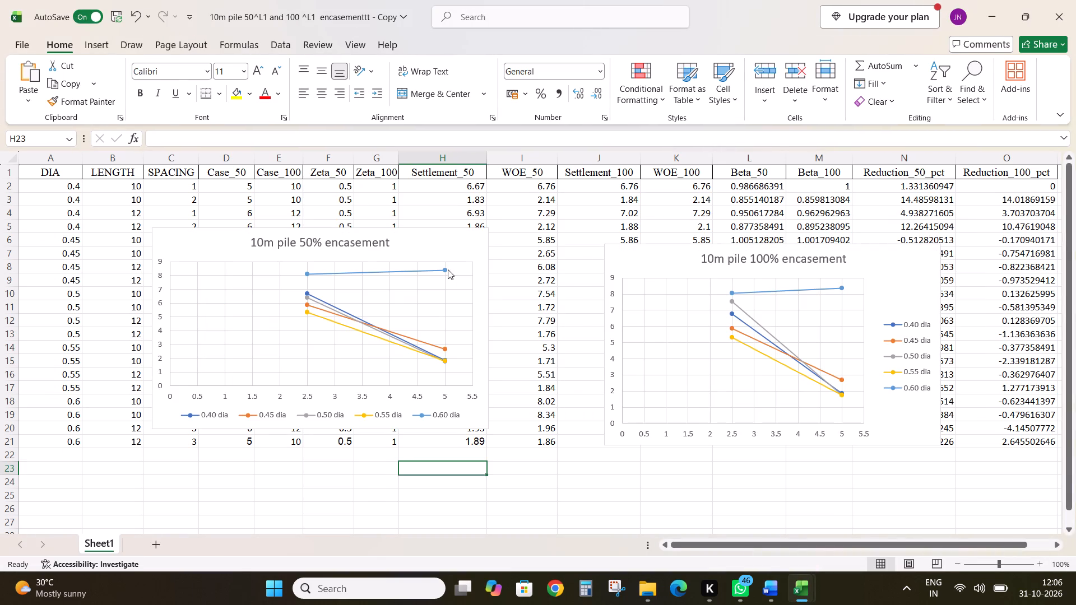
Copy the "10m pile 50% encasement" chart and paste it on the new line in Document2 in Word.
{"action": "left_click", "coordinate": [449, 250]}
{"action": "key", "text": "ctrl+c"}
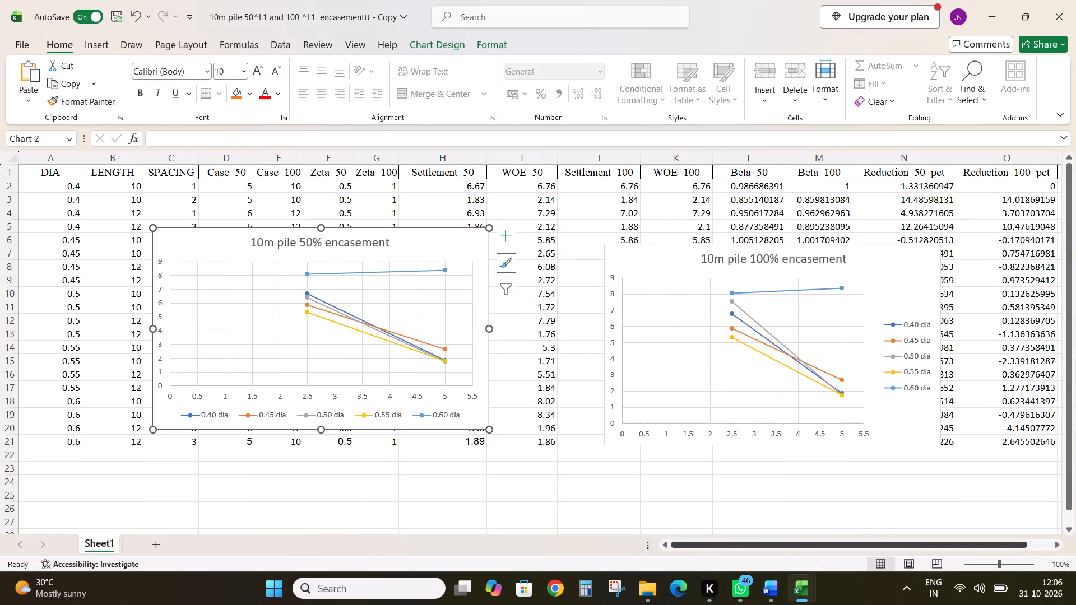
{"action": "left_click", "coordinate": [775, 586]}
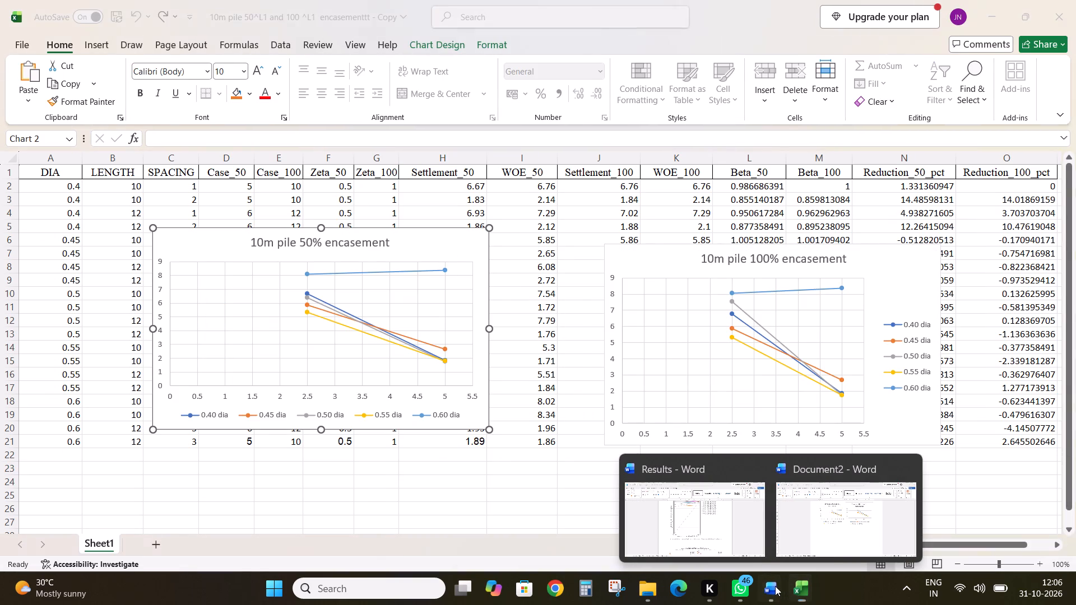
{"action": "left_click", "coordinate": [834, 537]}
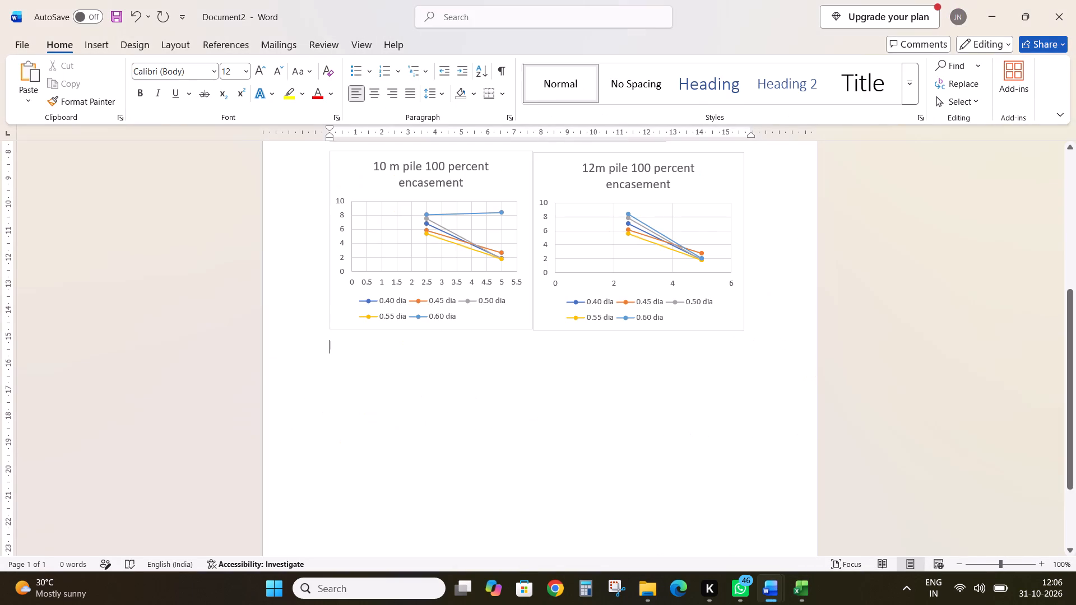
{"action": "key", "text": "ctrl+v"}
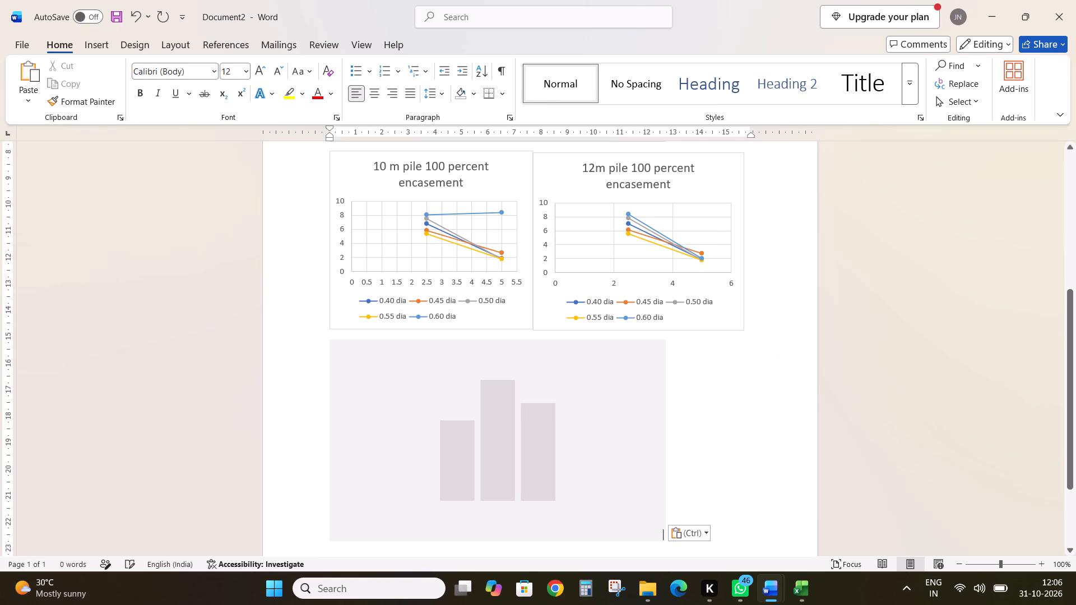
Shrink the "10m pile 50% encasement" chart to the width of the chart above it, leaving the insertion point after it.
{"action": "left_click", "coordinate": [574, 393]}
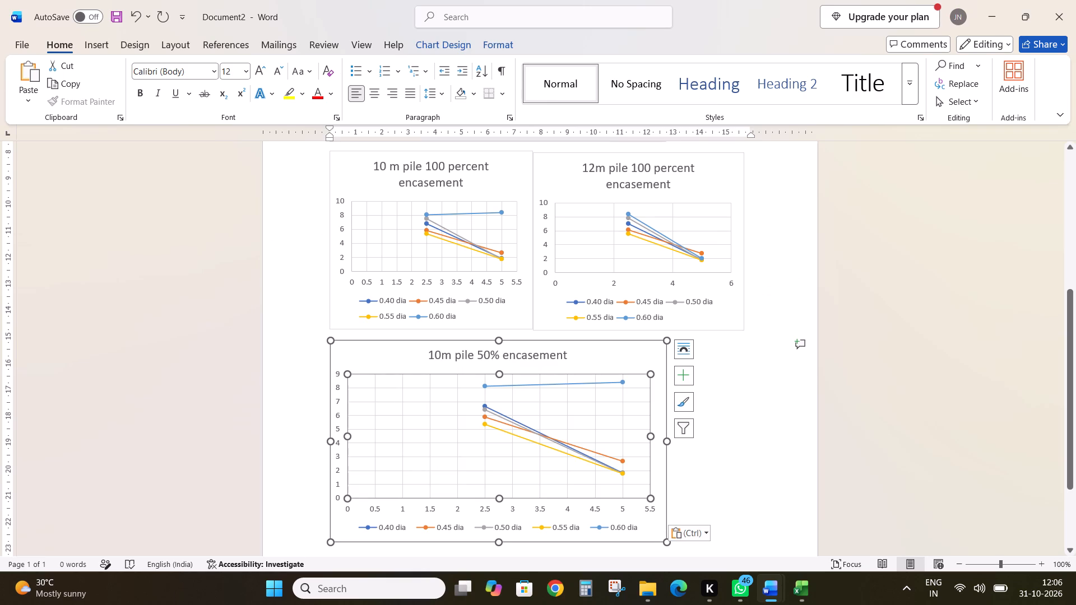
{"action": "left_click_drag", "start_coordinate": [667, 539], "coordinate": [560, 511]}
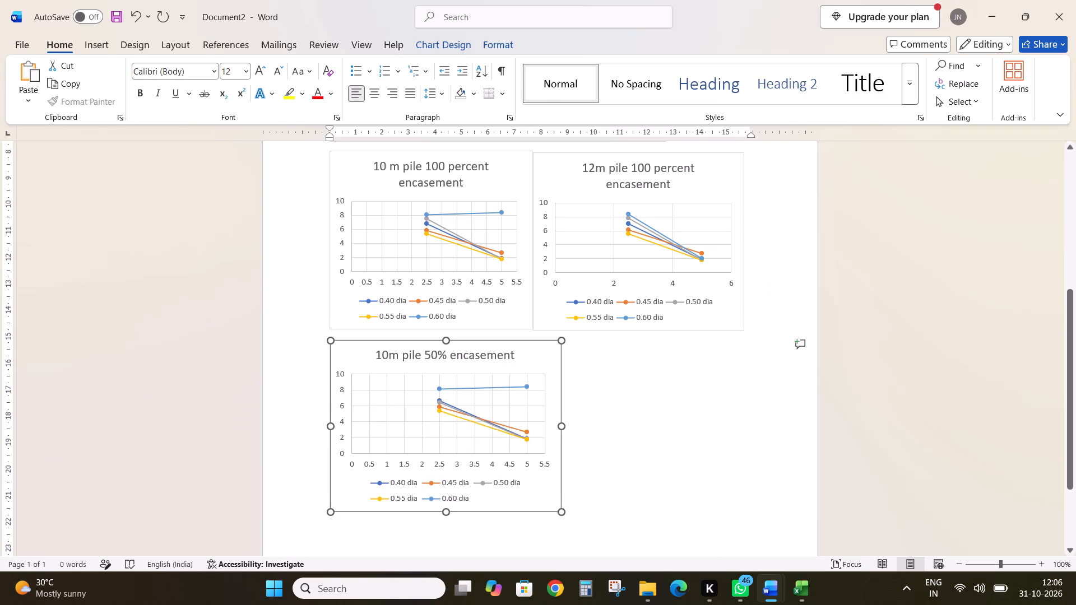
{"action": "left_click_drag", "start_coordinate": [560, 511], "coordinate": [531, 521]}
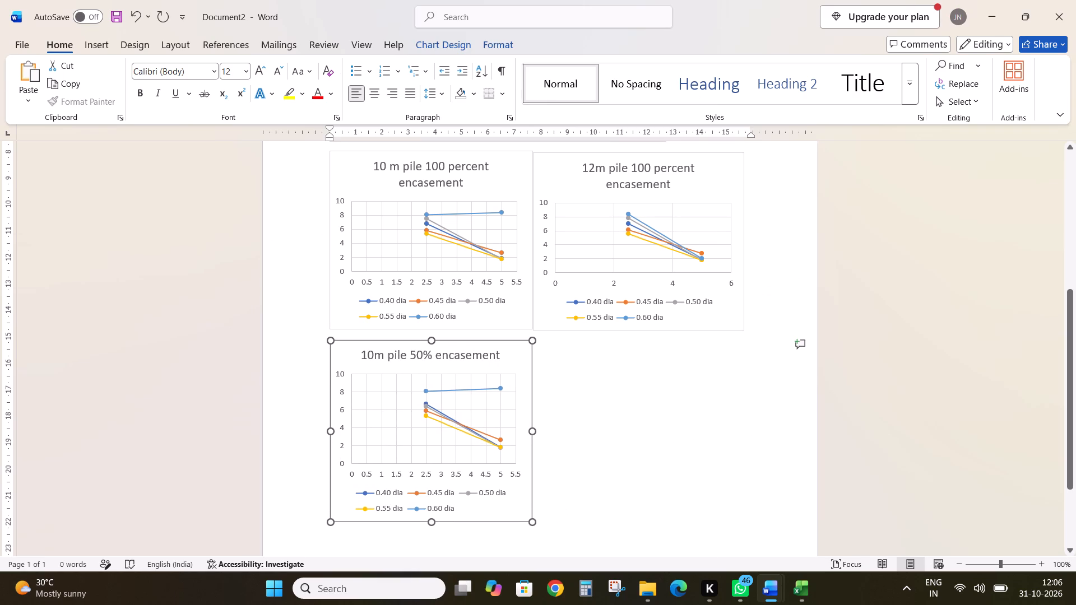
{"action": "left_click", "coordinate": [605, 480]}
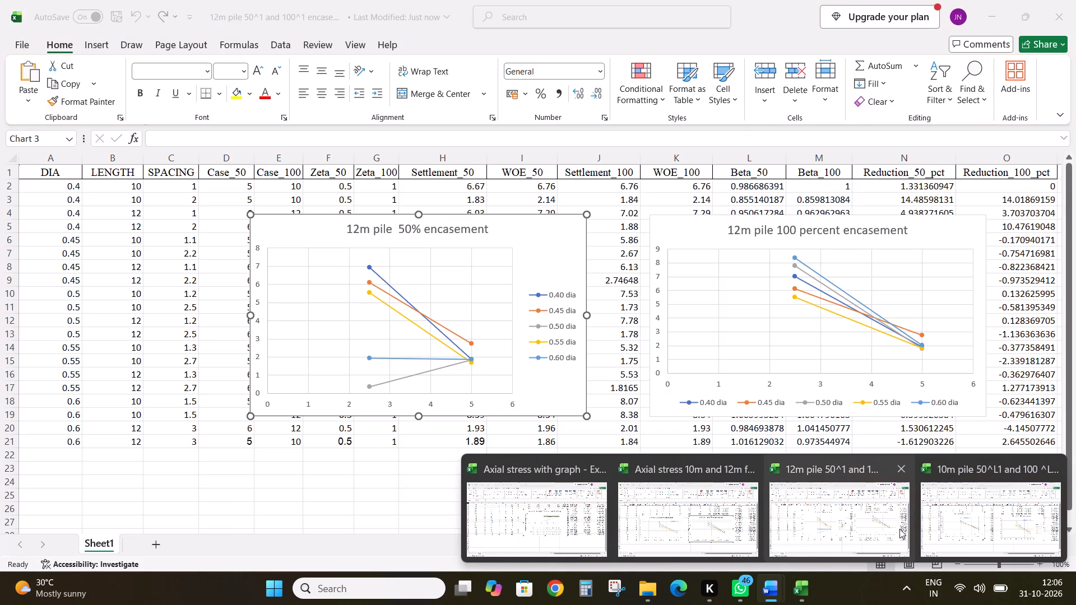
Copy the "10m pile 100% encasement" chart from the 10m pile workbook in Excel and paste it after the 50% chart in Document2.
{"action": "left_click", "coordinate": [945, 528]}
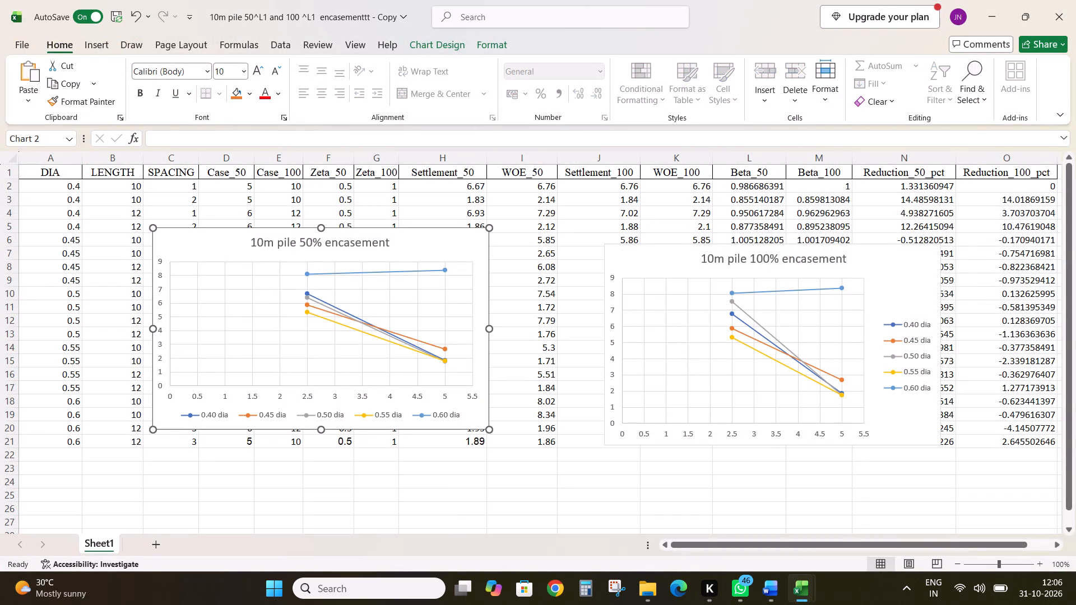
{"action": "left_click", "coordinate": [806, 398]}
{"action": "key", "text": "ctrl+c"}
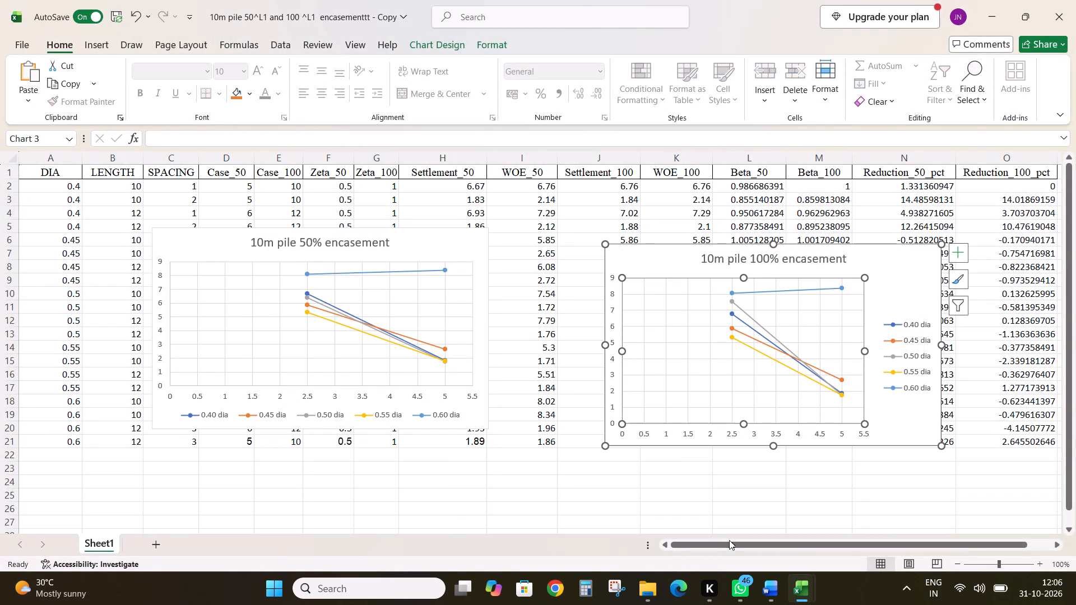
{"action": "left_click", "coordinate": [764, 582]}
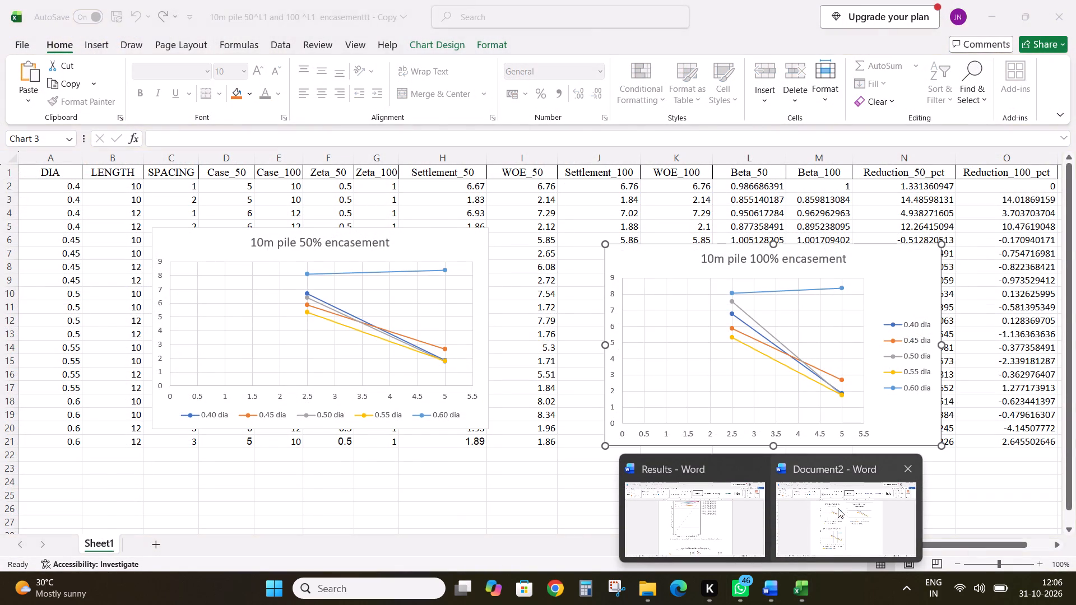
{"action": "left_click", "coordinate": [834, 508]}
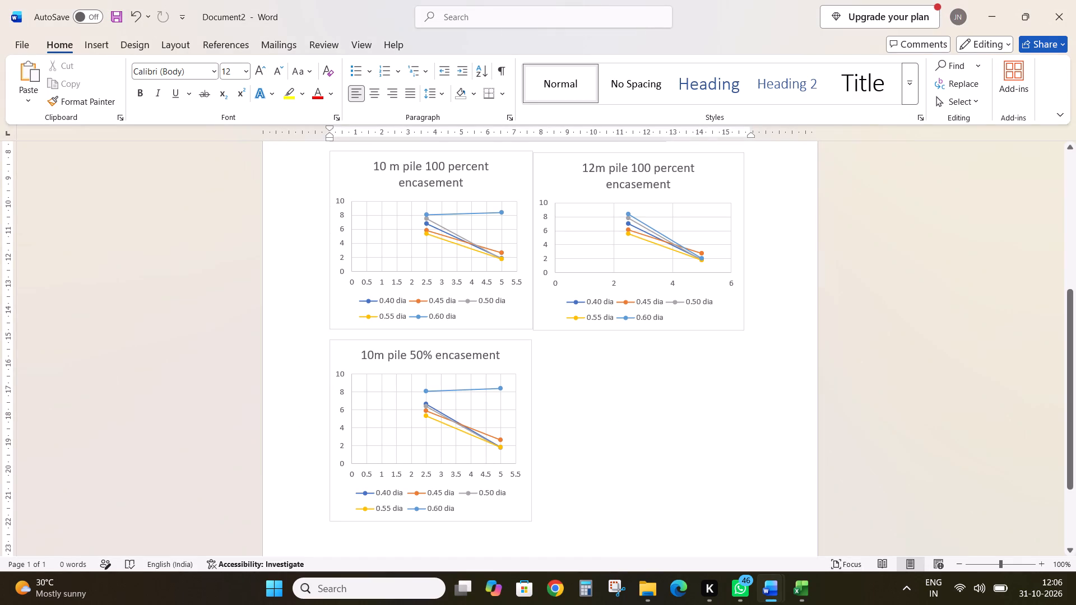
{"action": "key", "text": "ctrl+v"}
Shrink the "10m pile 100% encasement" chart so it fits beside the 10m 50% chart at matching height.
{"action": "left_click", "coordinate": [555, 392]}
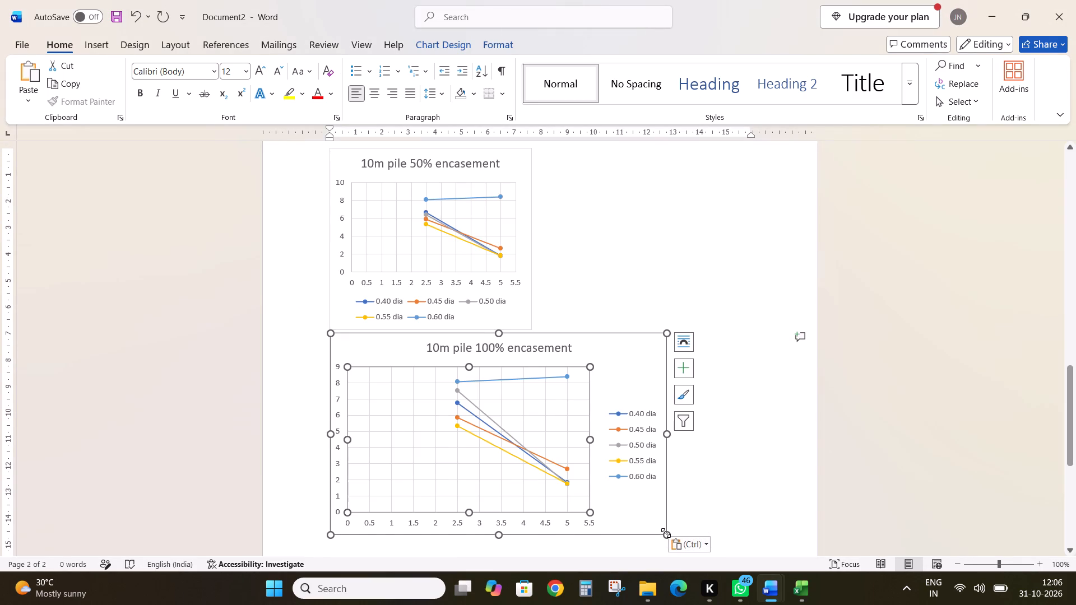
{"action": "left_click_drag", "start_coordinate": [666, 533], "coordinate": [548, 503]}
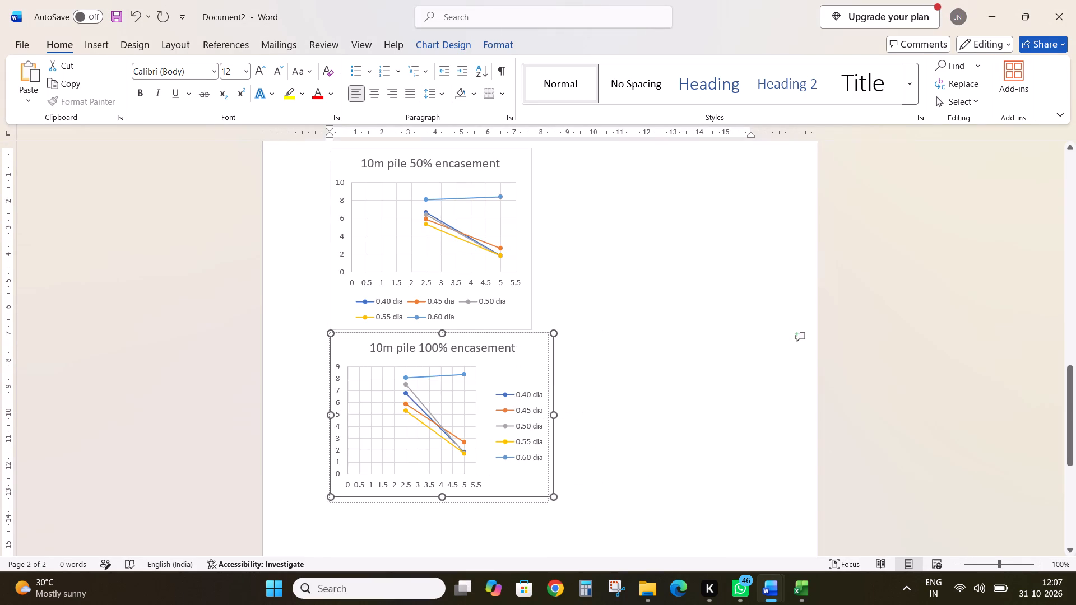
{"action": "left_click_drag", "start_coordinate": [548, 503], "coordinate": [546, 512]}
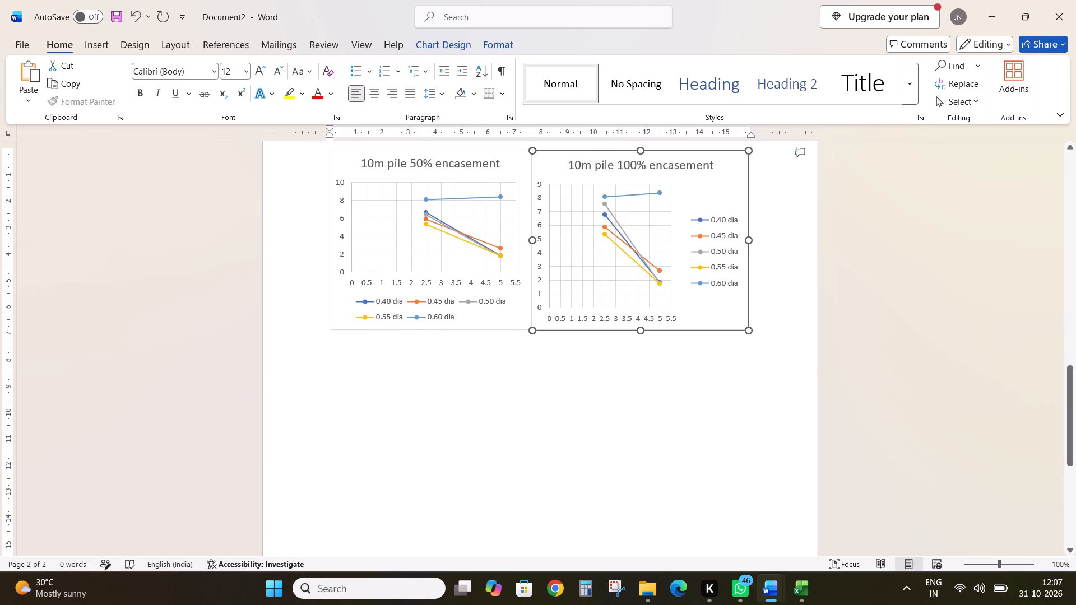
{"action": "left_click_drag", "start_coordinate": [546, 512], "coordinate": [547, 514]}
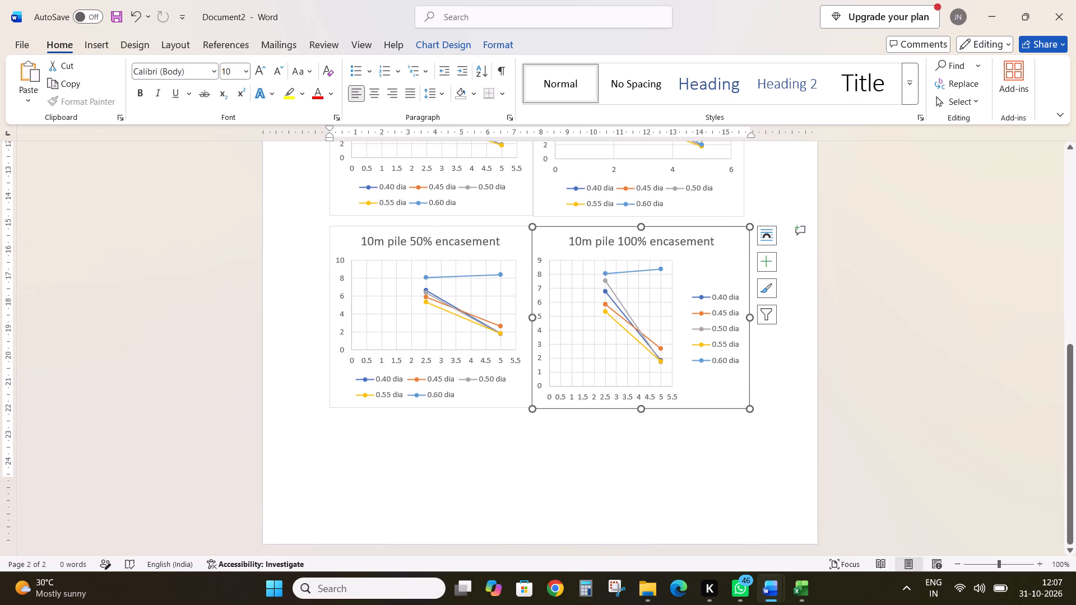
{"action": "scroll", "coordinate": [720, 487], "scroll_direction": "down", "scroll_amount": 1}
{"action": "scroll", "coordinate": [655, 467], "scroll_direction": "down", "scroll_amount": 1}
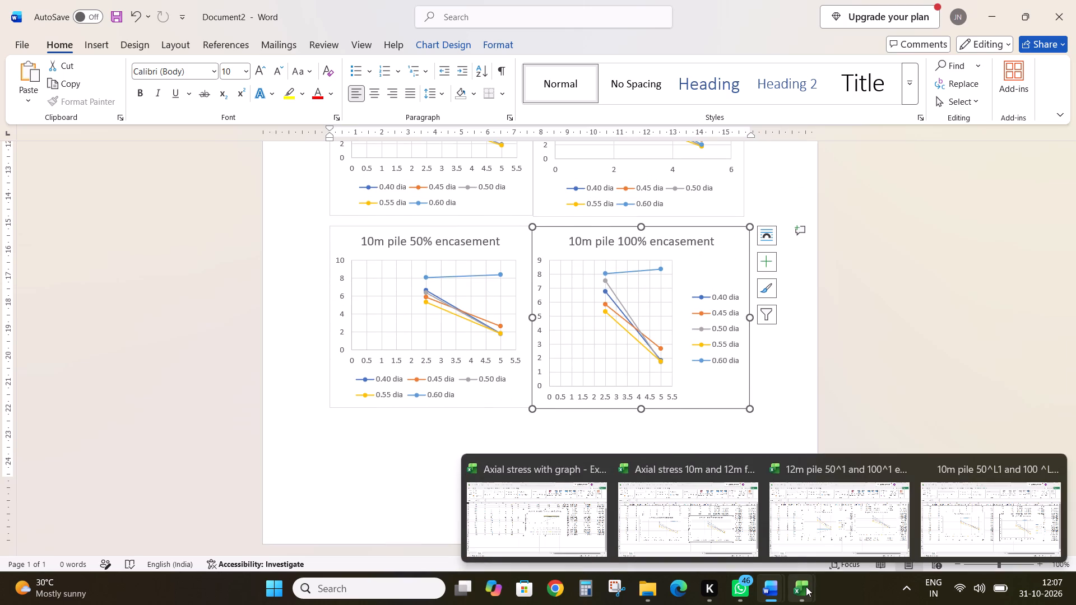
Copy the "12m pile 50% encasement" chart from the 12m pile workbook in Excel and paste it four lines below the 10m charts in Document2.
{"action": "left_click", "coordinate": [790, 516]}
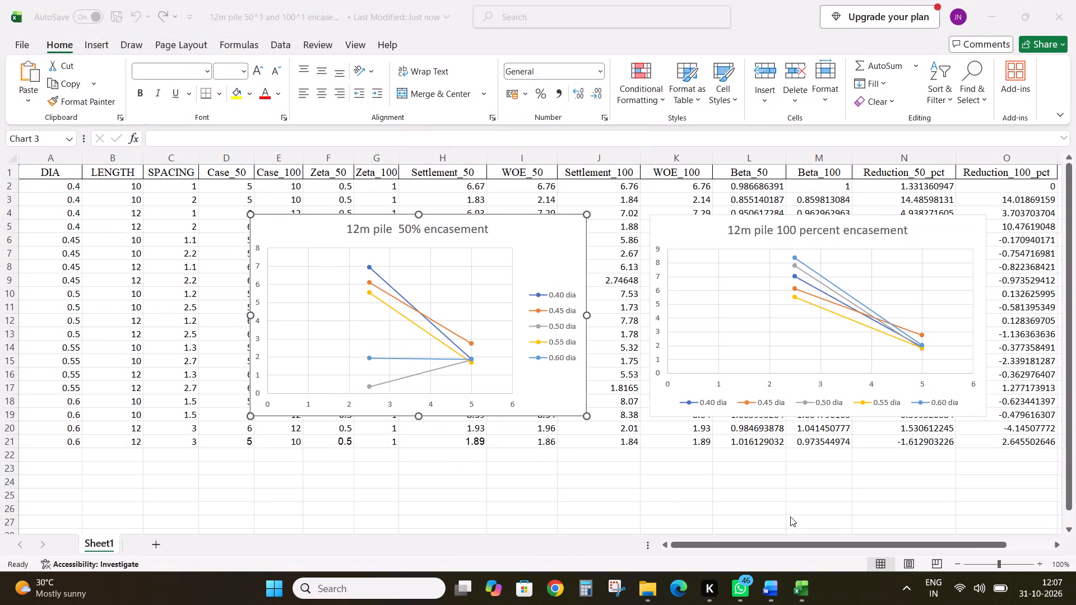
{"action": "left_click", "coordinate": [420, 269]}
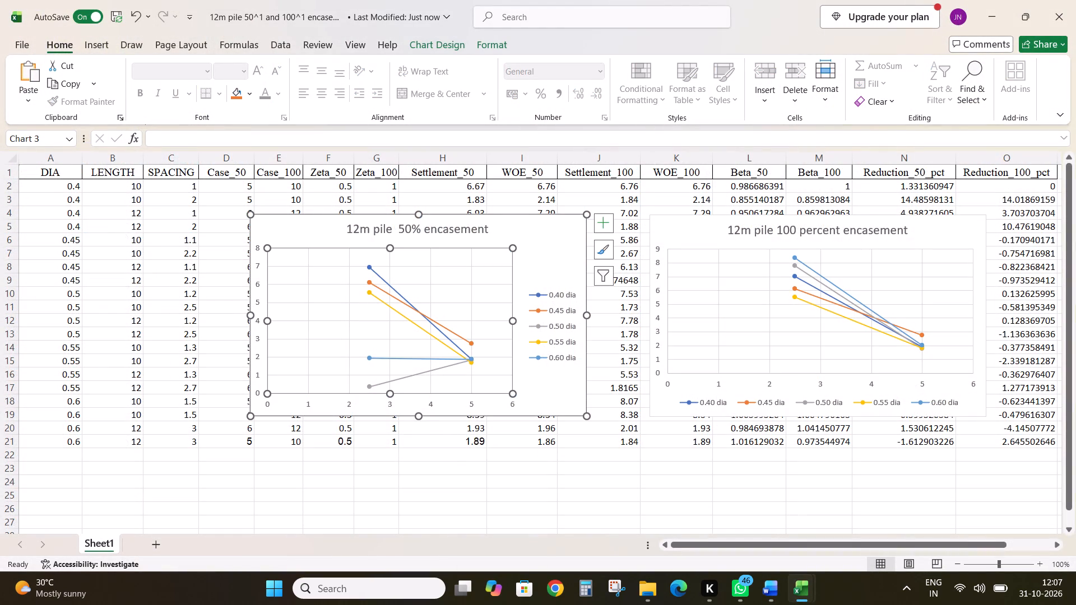
{"action": "left_click", "coordinate": [539, 262]}
{"action": "key", "text": "ctrl+c"}
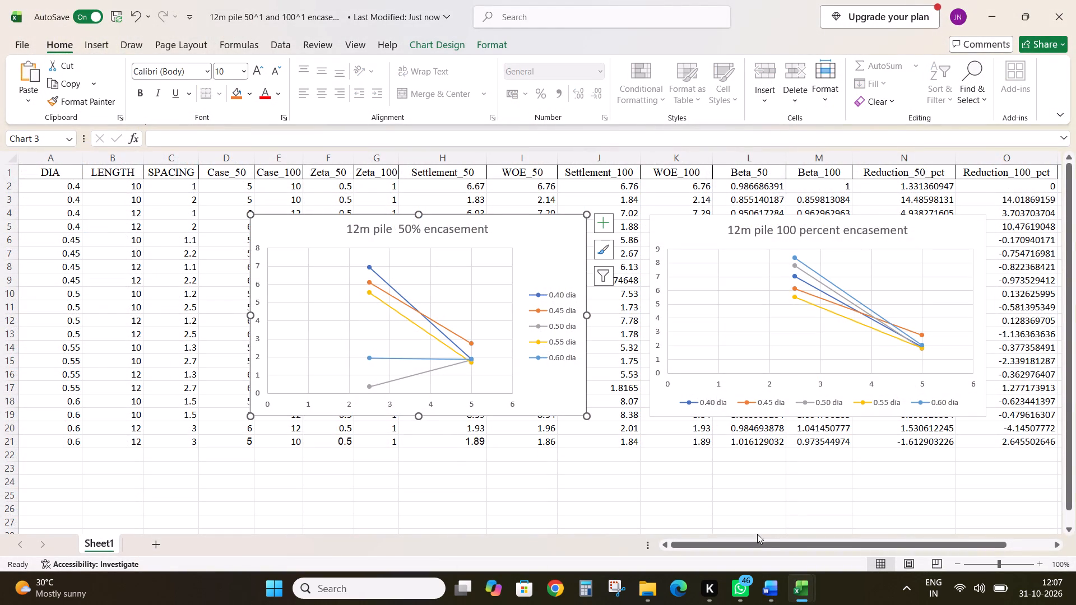
{"action": "left_click", "coordinate": [759, 574]}
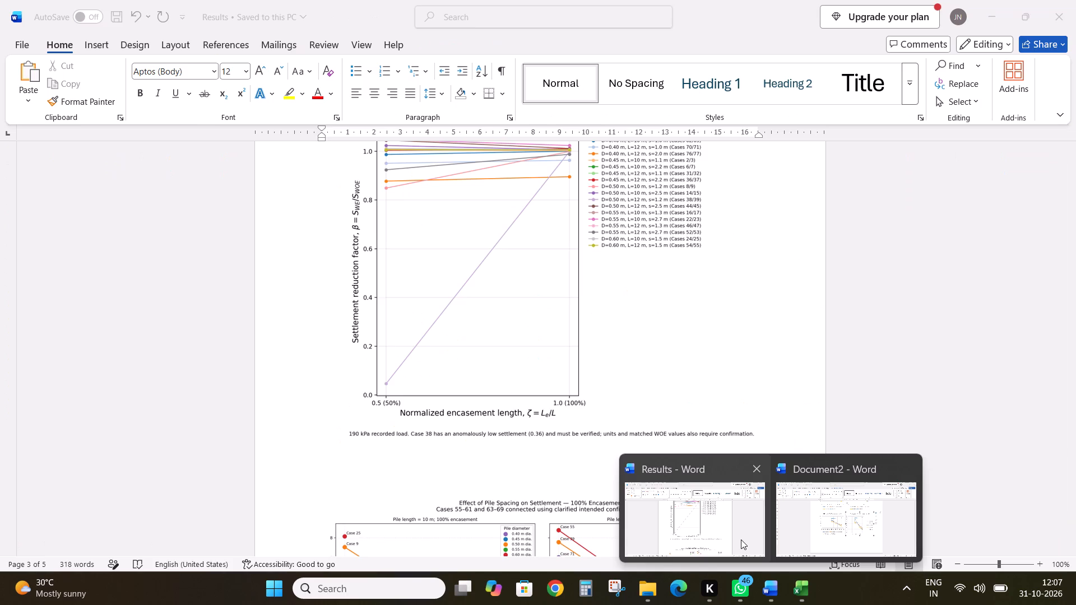
{"action": "left_click", "coordinate": [817, 544]}
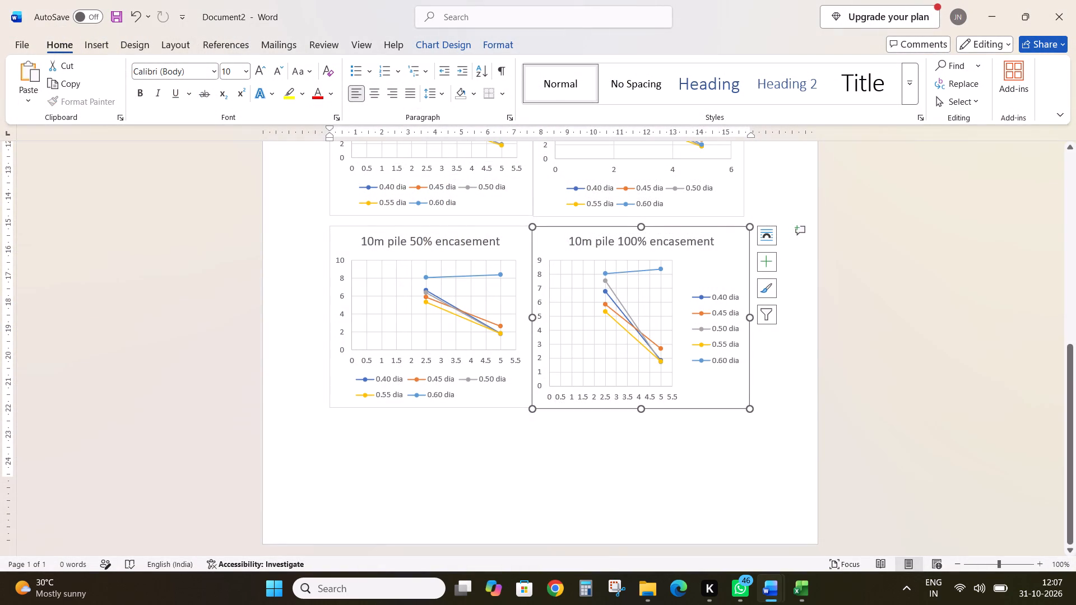
{"action": "left_click", "coordinate": [774, 401]}
{"action": "key", "text": "Return"}
{"action": "key", "text": "Return"}
{"action": "key", "text": "Return"}
{"action": "key", "text": "Return"}
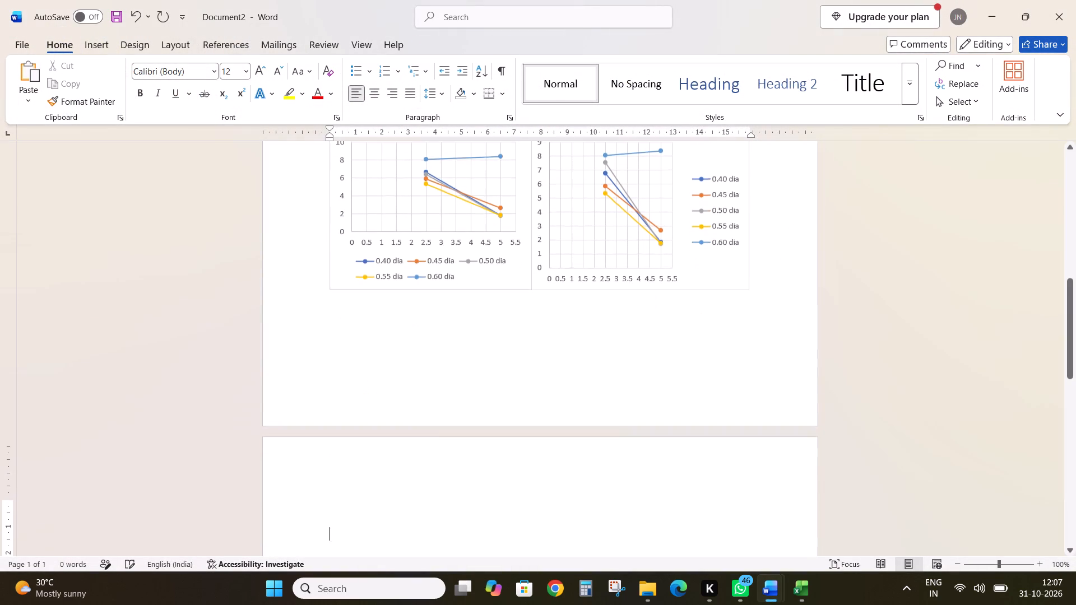
{"action": "key", "text": "ctrl+v"}
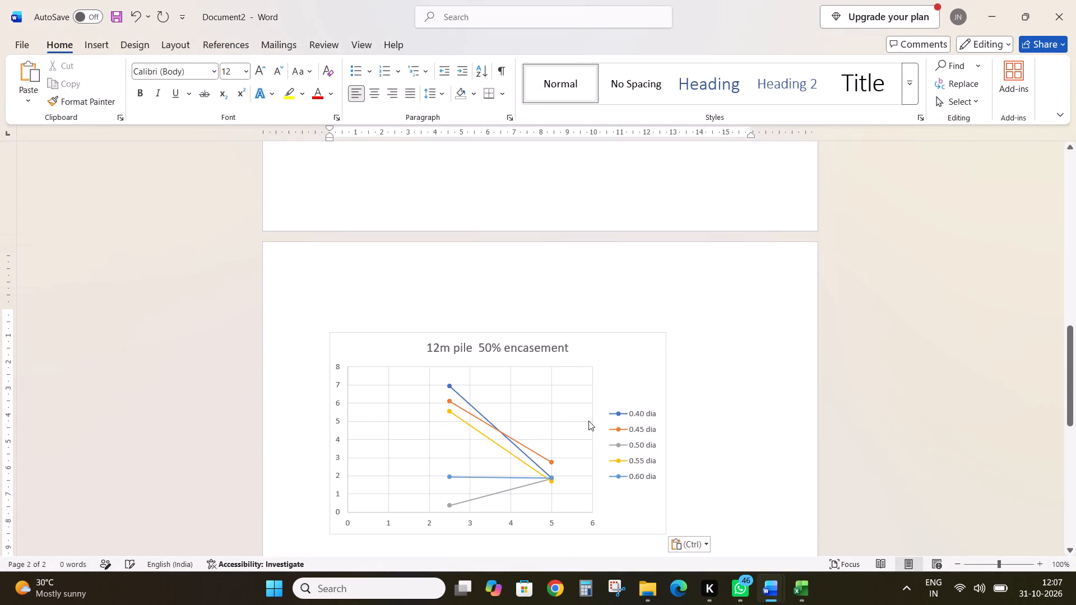
Shrink the "12m pile 50% encasement" chart to about half the text width, leaving room for another chart beside it.
{"action": "left_click", "coordinate": [588, 421]}
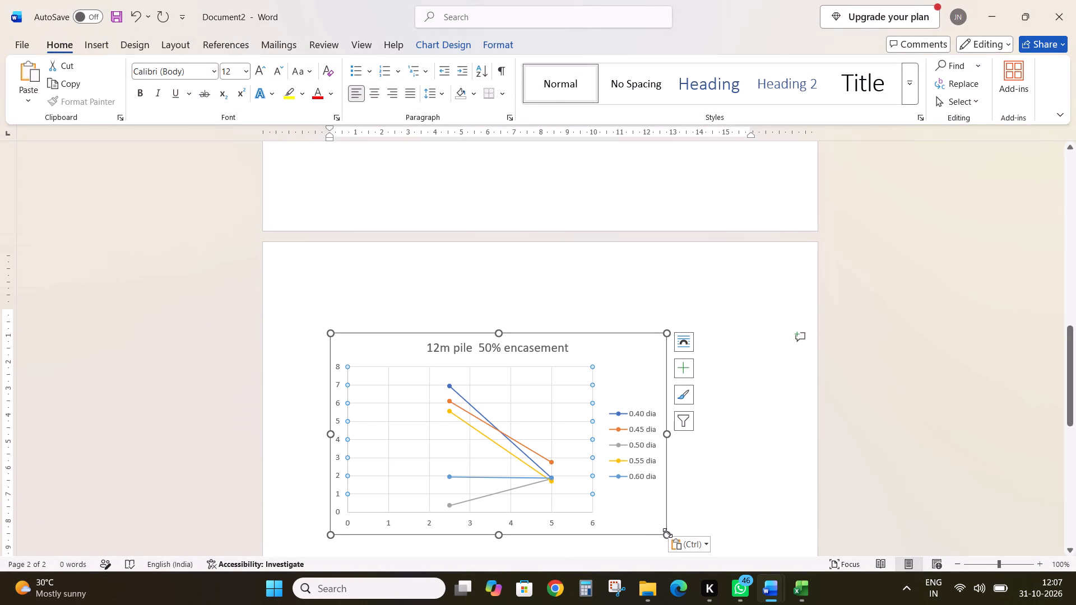
{"action": "left_click_drag", "start_coordinate": [667, 533], "coordinate": [544, 519]}
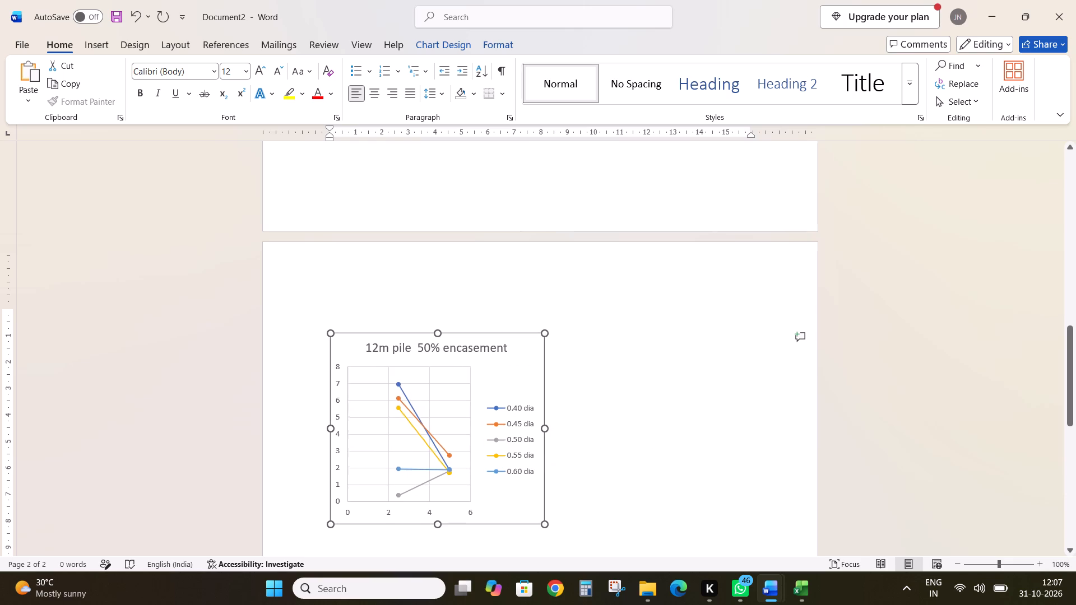
{"action": "left_click_drag", "start_coordinate": [544, 519], "coordinate": [546, 513]}
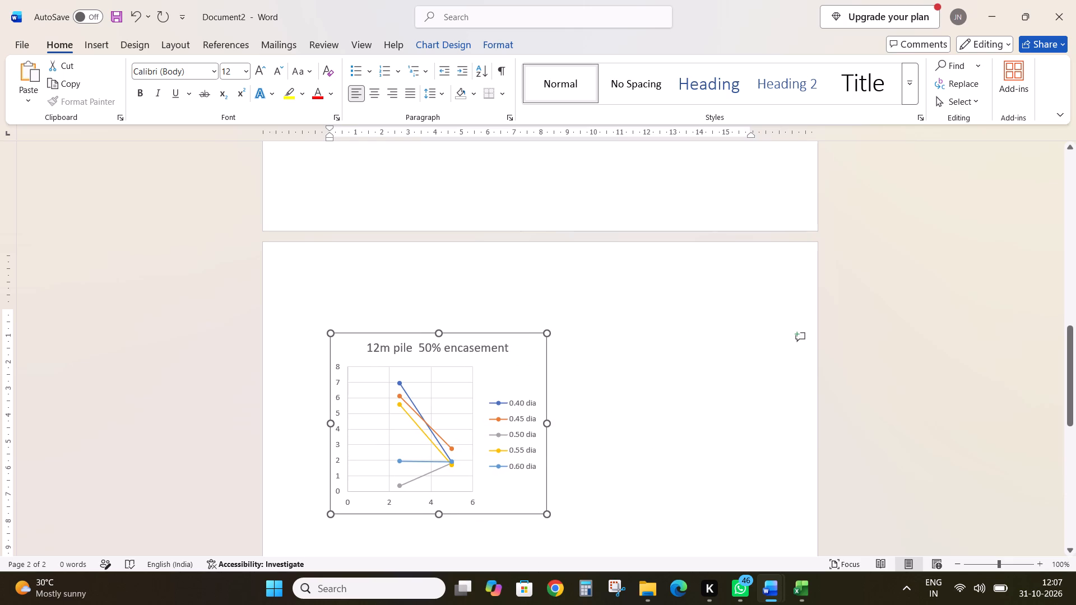
{"action": "left_click_drag", "start_coordinate": [546, 513], "coordinate": [532, 513]}
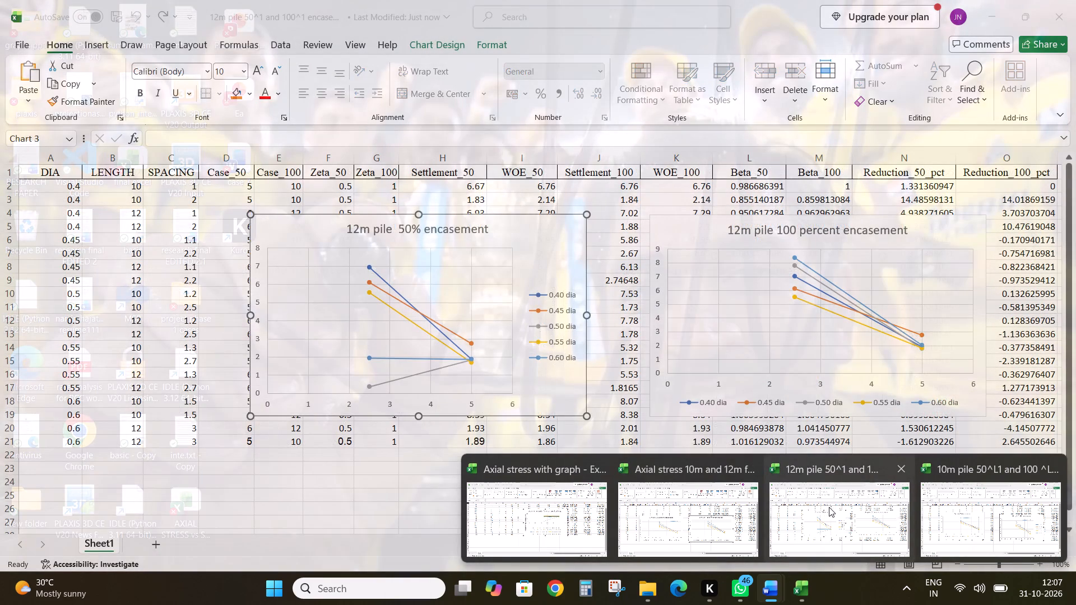
Copy the "12m pile 100 percent encasement" chart from the 12m pile workbook in Excel and paste it after the 50% chart in Document2.
{"action": "left_click", "coordinate": [829, 507]}
{"action": "left_click", "coordinate": [811, 344]}
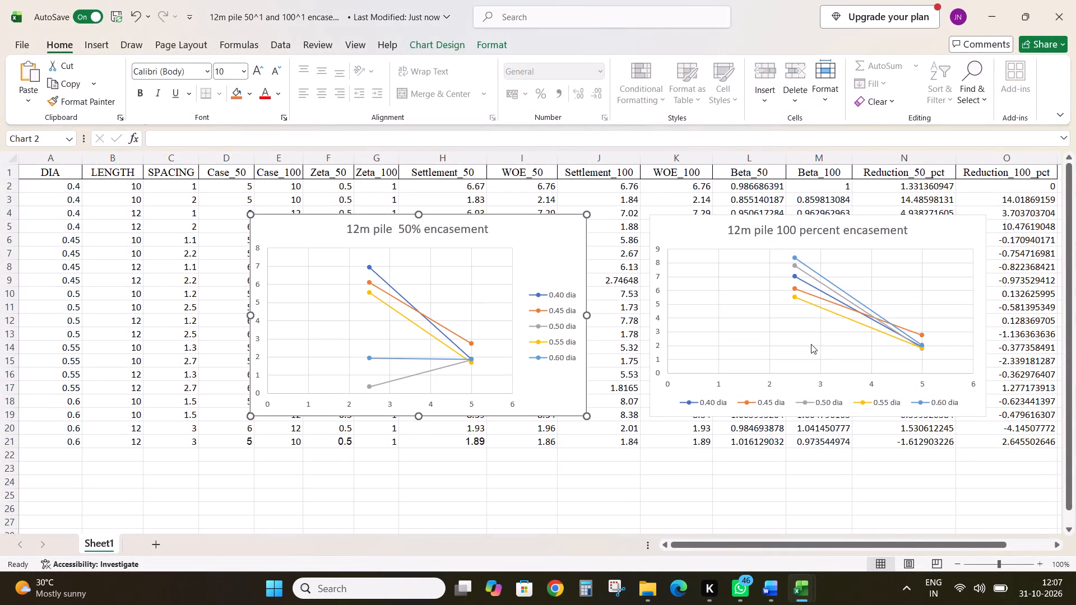
{"action": "key", "text": "ctrl+c"}
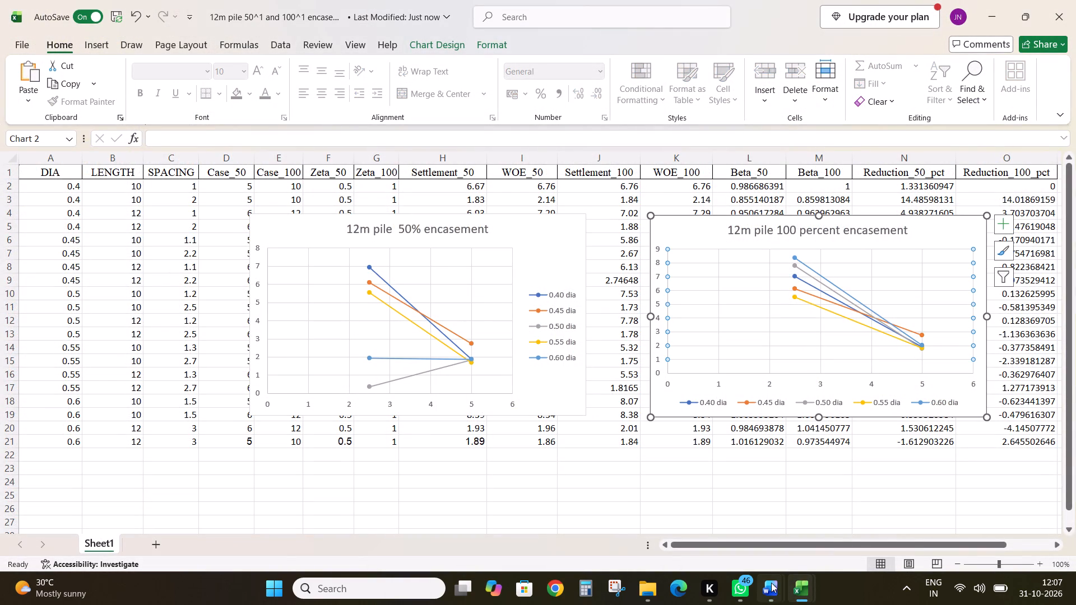
{"action": "left_click", "coordinate": [819, 509]}
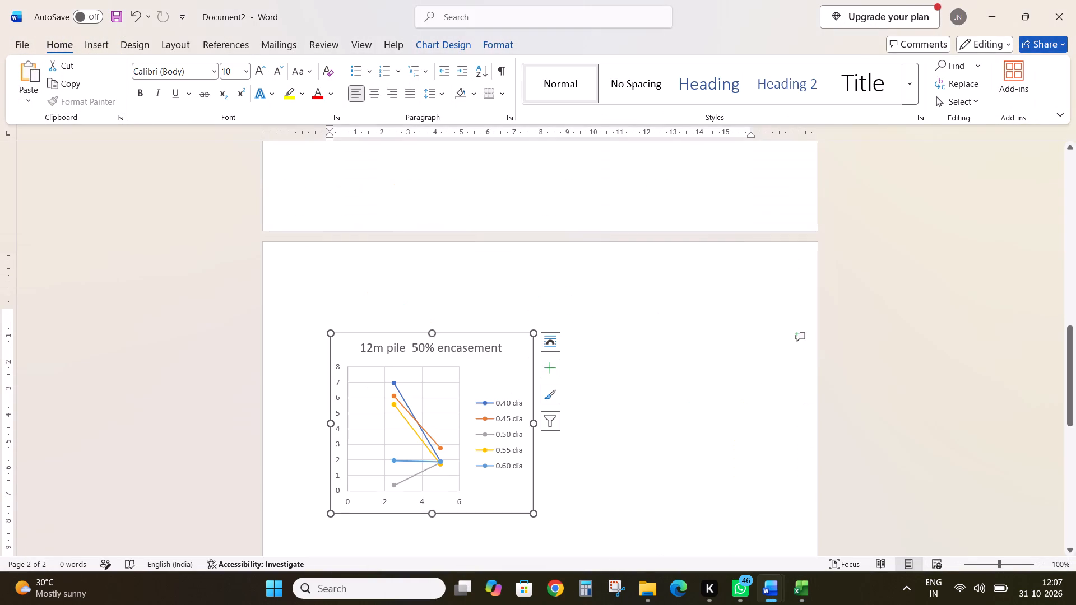
{"action": "left_click", "coordinate": [664, 490]}
{"action": "key", "text": "ctrl+v"}
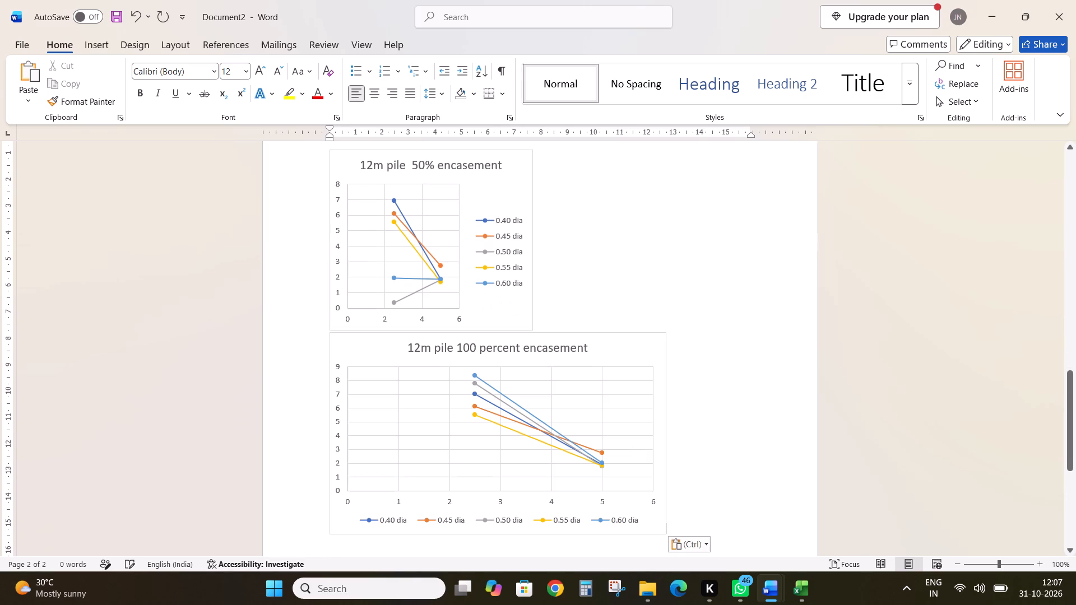
Shrink the pasted "12m pile 100 percent encasement" chart so it fits beside the 12m 50% chart.
{"action": "left_click", "coordinate": [632, 441]}
{"action": "scroll", "coordinate": [719, 458], "scroll_direction": "down", "scroll_amount": 1}
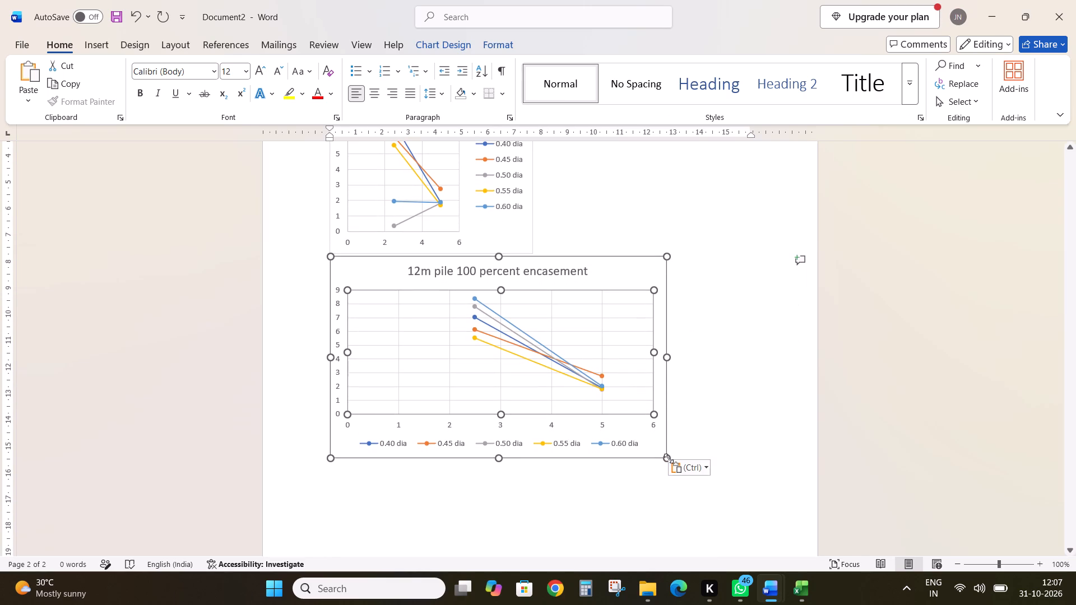
{"action": "left_click_drag", "start_coordinate": [666, 455], "coordinate": [641, 440]}
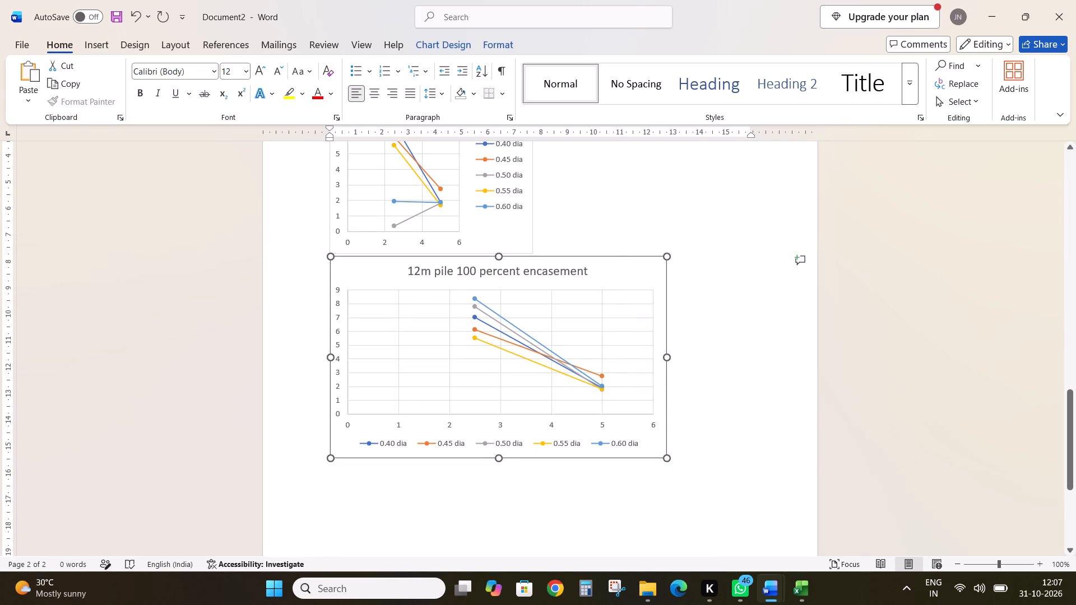
{"action": "left_click_drag", "start_coordinate": [641, 440], "coordinate": [541, 432]}
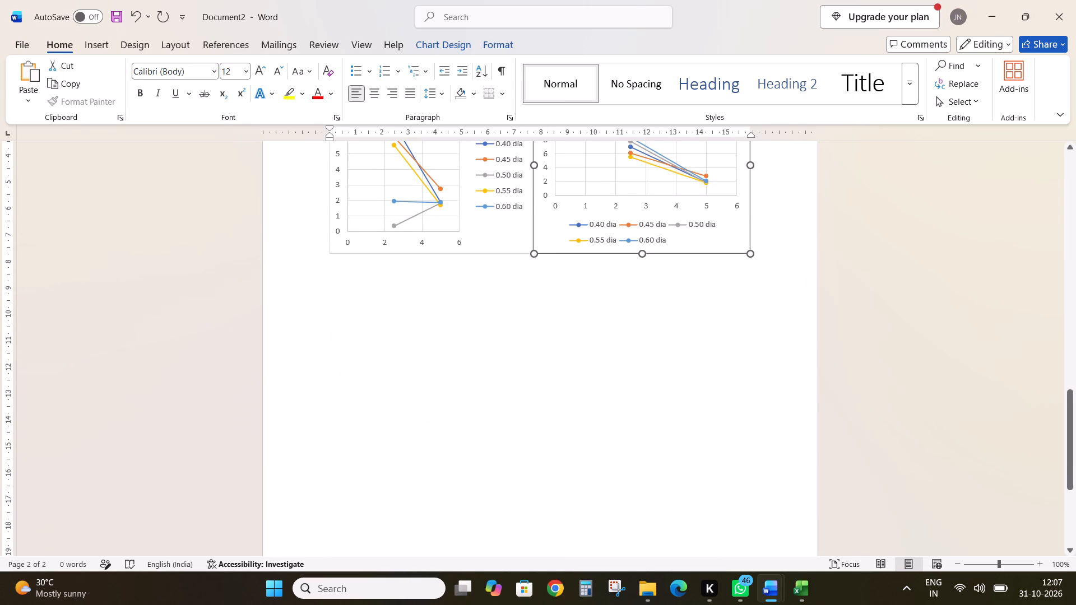
{"action": "scroll", "coordinate": [682, 418], "scroll_direction": "up", "scroll_amount": 2}
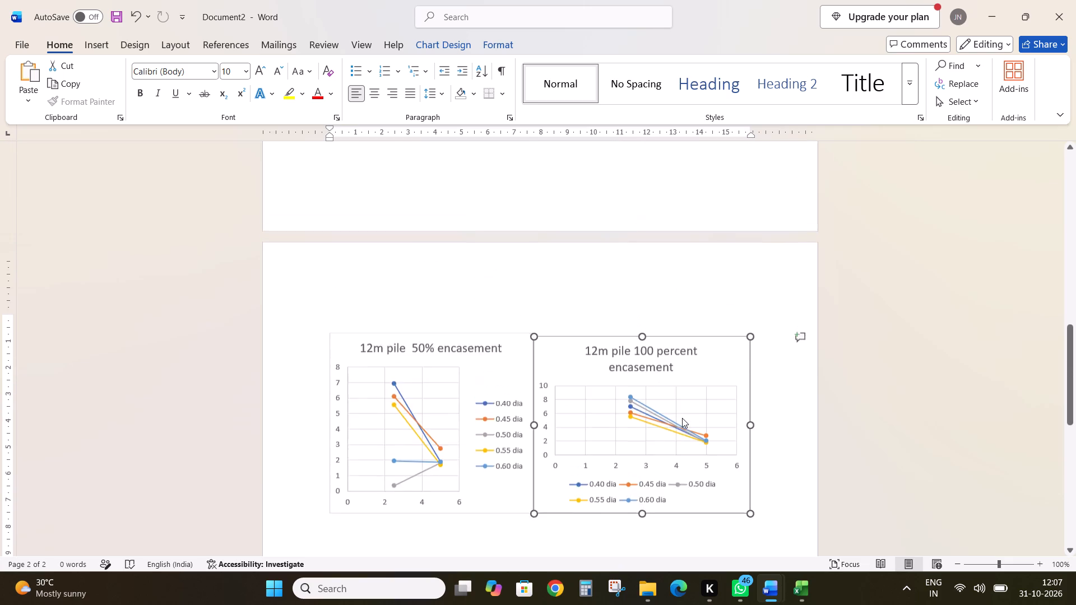
Review the charts collected across both pages of Document2 to check which workbooks' charts are already included.
{"action": "scroll", "coordinate": [682, 418], "scroll_direction": "up", "scroll_amount": 2}
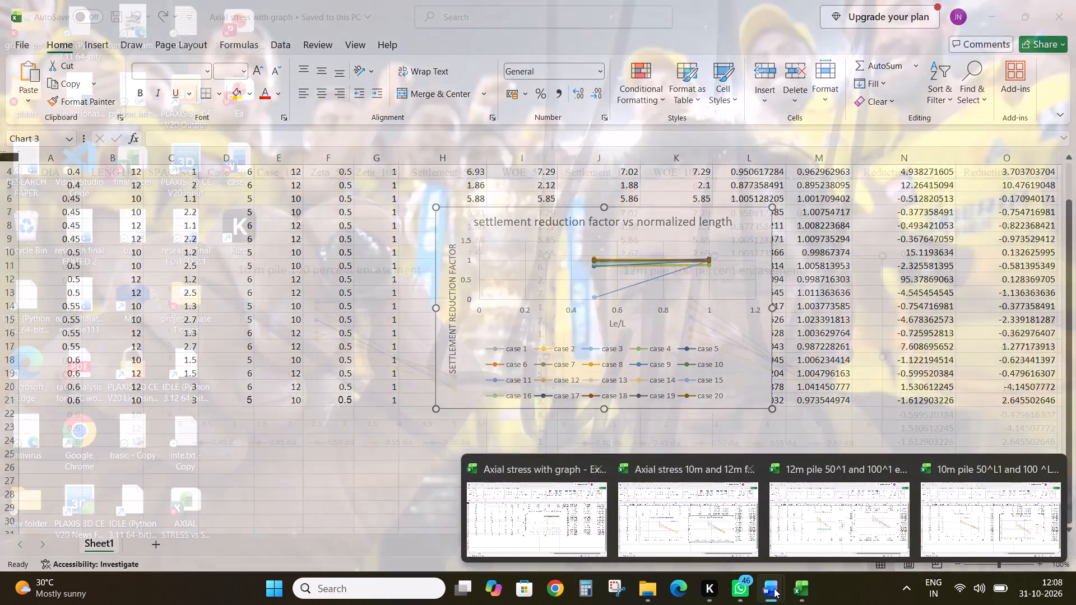
{"action": "left_click", "coordinate": [774, 592]}
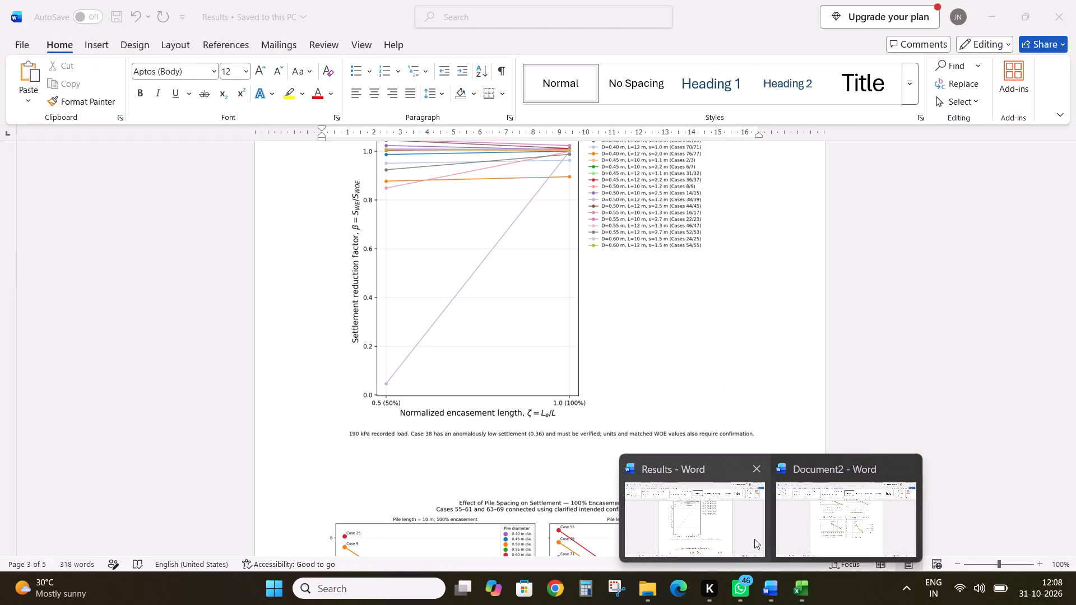
{"action": "left_click", "coordinate": [831, 522]}
{"action": "scroll", "coordinate": [762, 493], "scroll_direction": "up", "scroll_amount": 2}
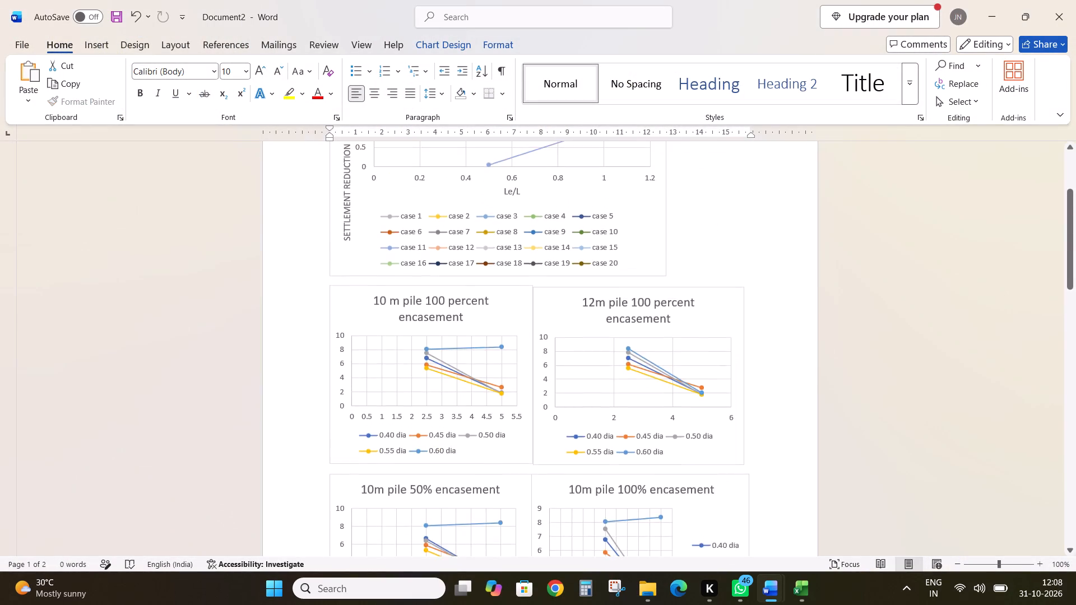
{"action": "scroll", "coordinate": [762, 493], "scroll_direction": "up", "scroll_amount": 2}
{"action": "scroll", "coordinate": [762, 493], "scroll_direction": "down", "scroll_amount": 1}
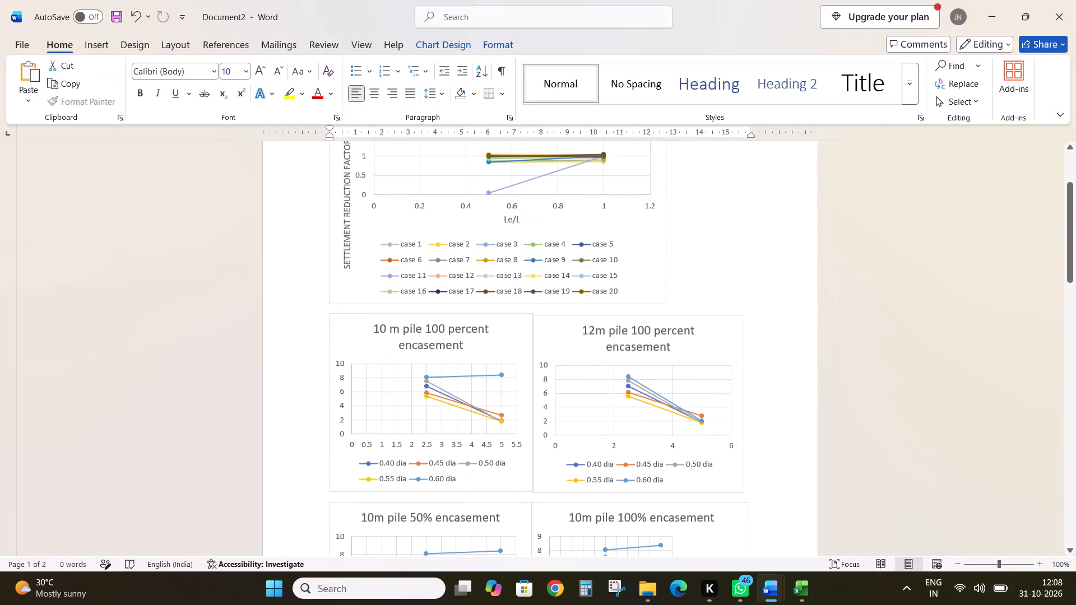
{"action": "right_click", "coordinate": [762, 493]}
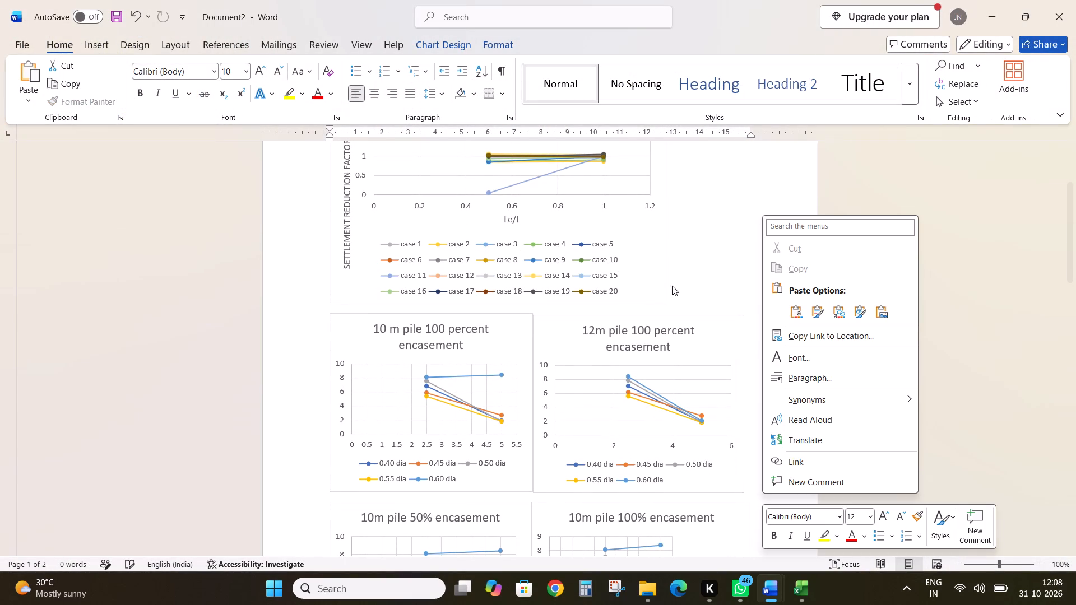
{"action": "left_click", "coordinate": [674, 285]}
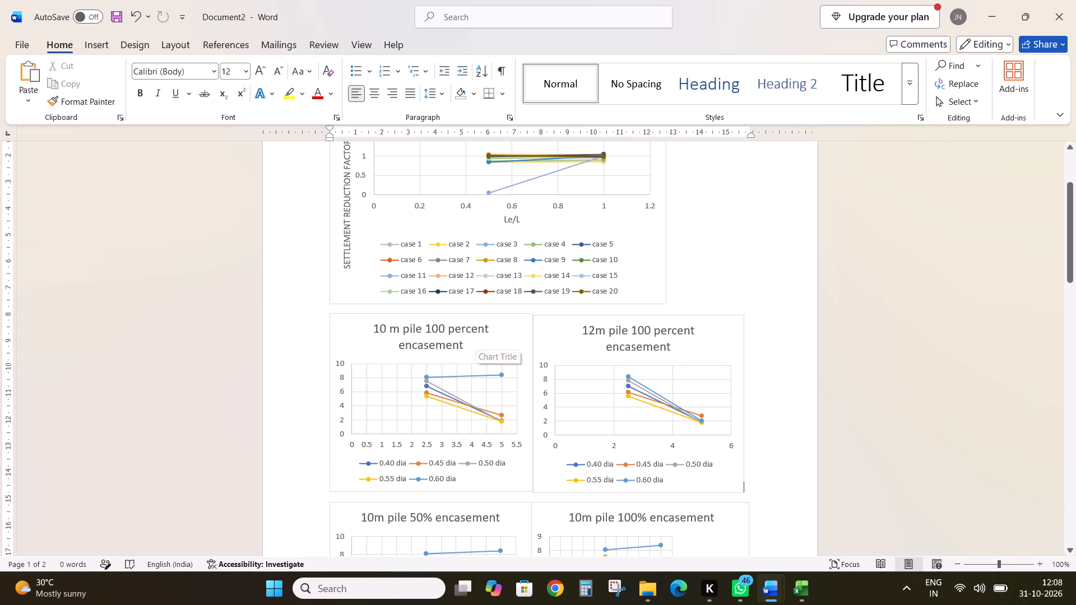
{"action": "scroll", "coordinate": [598, 350], "scroll_direction": "down", "scroll_amount": 1}
{"action": "scroll", "coordinate": [525, 427], "scroll_direction": "down", "scroll_amount": 1}
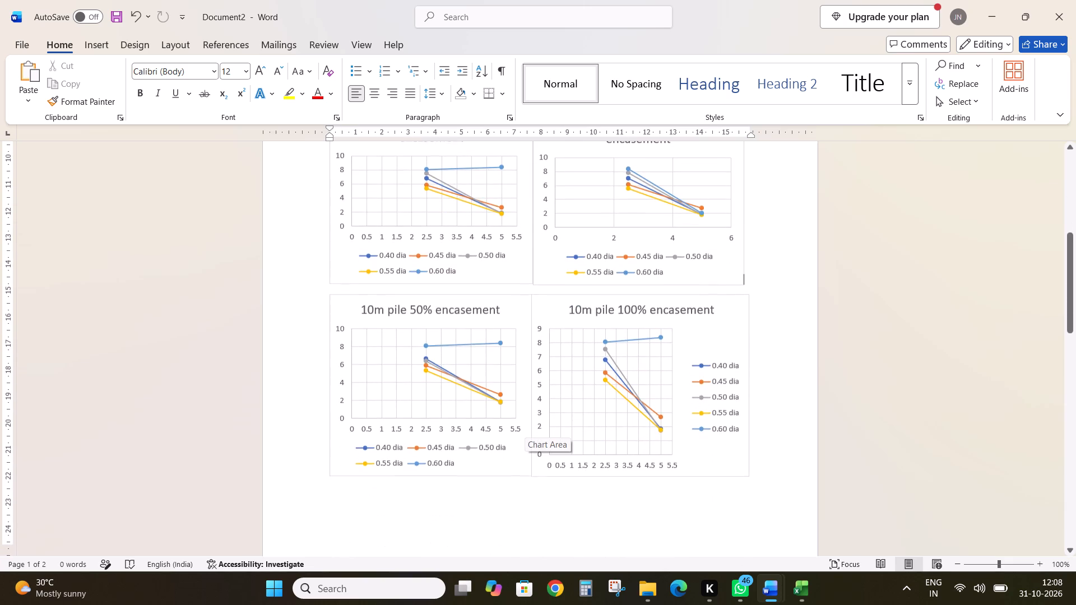
{"action": "scroll", "coordinate": [525, 427], "scroll_direction": "down", "scroll_amount": 4}
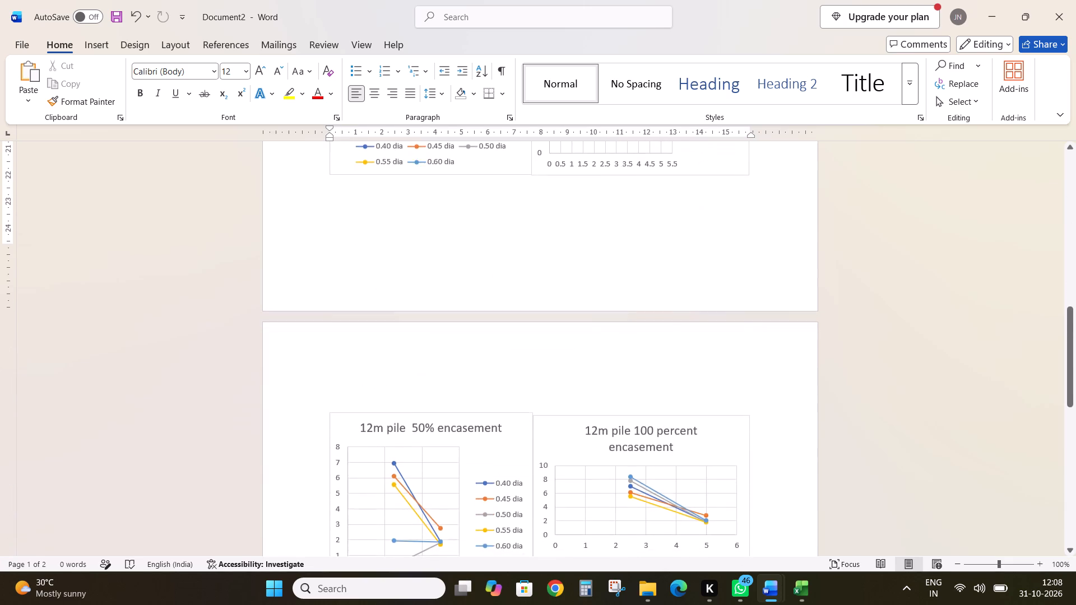
{"action": "scroll", "coordinate": [525, 427], "scroll_direction": "down", "scroll_amount": 1}
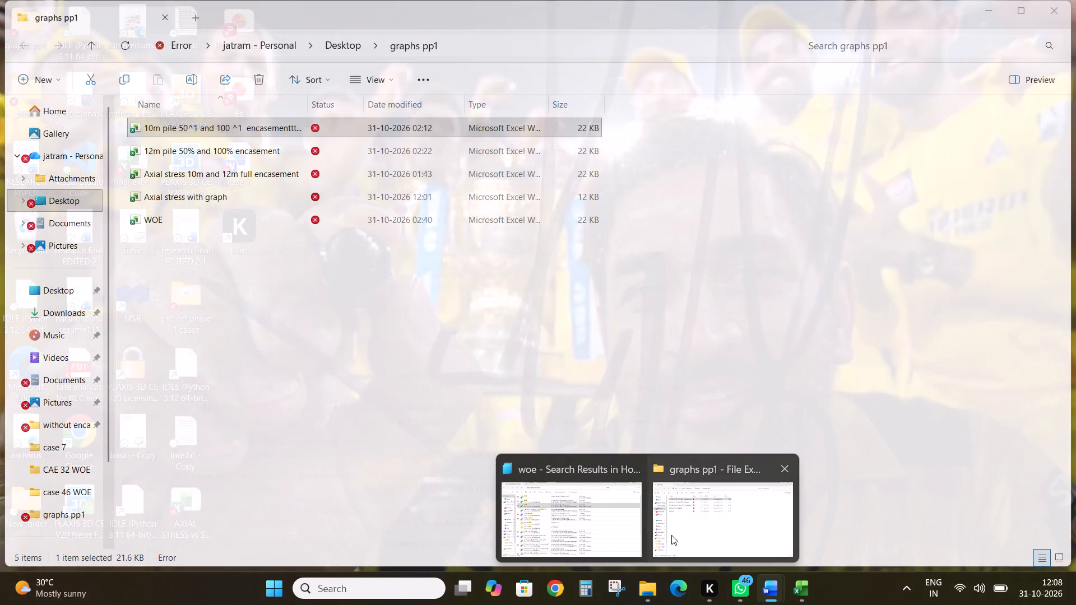
Open the WOE workbook from the "graphs pp1" folder in File Explorer.
{"action": "left_click", "coordinate": [671, 535]}
{"action": "double_click", "coordinate": [258, 225]}
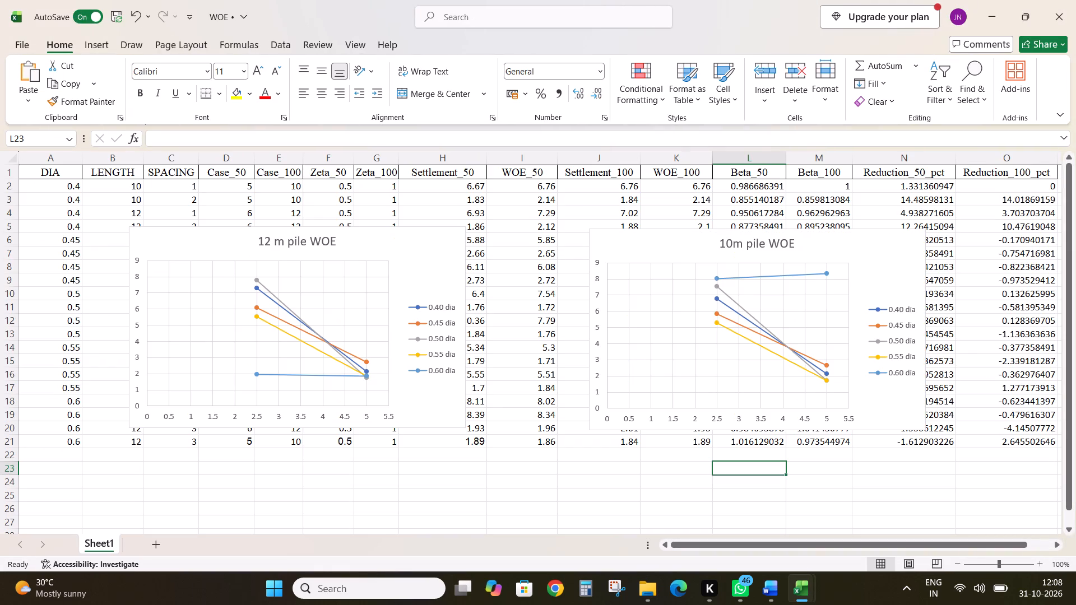
Copy the "10m pile WOE" chart from the WOE workbook in Excel and paste it on a new line below the 12m pile charts in Document2.
{"action": "left_click", "coordinate": [671, 266]}
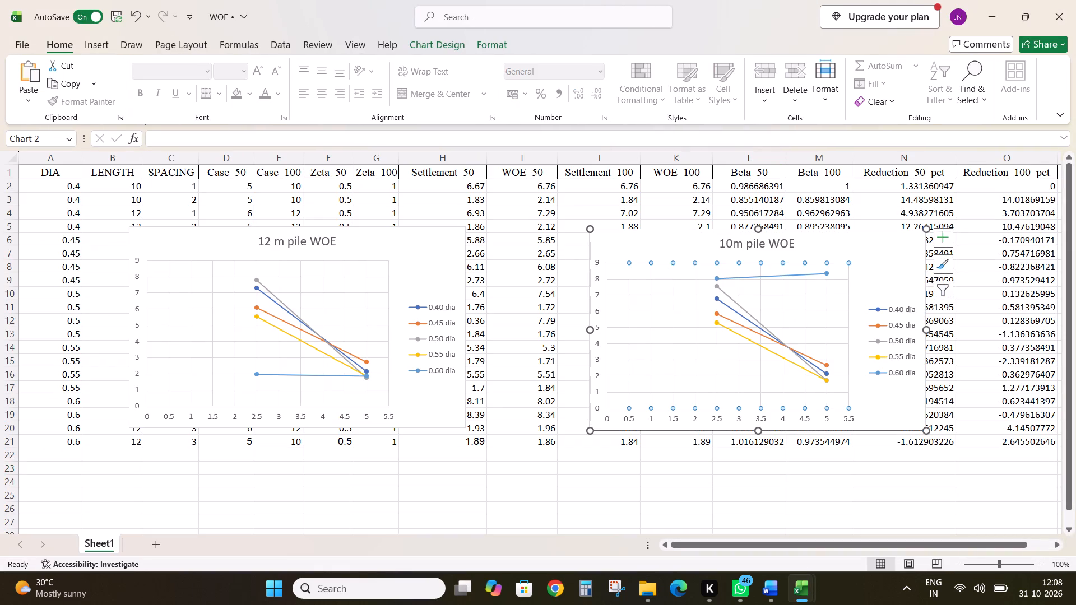
{"action": "left_click", "coordinate": [674, 243]}
{"action": "key", "text": "ctrl+c"}
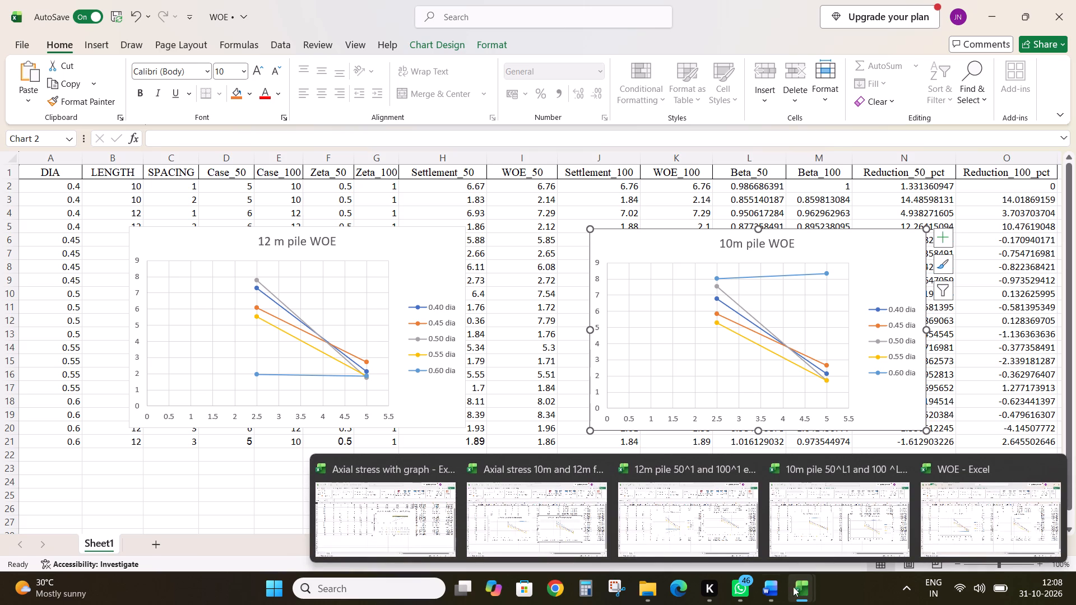
{"action": "left_click", "coordinate": [810, 529]}
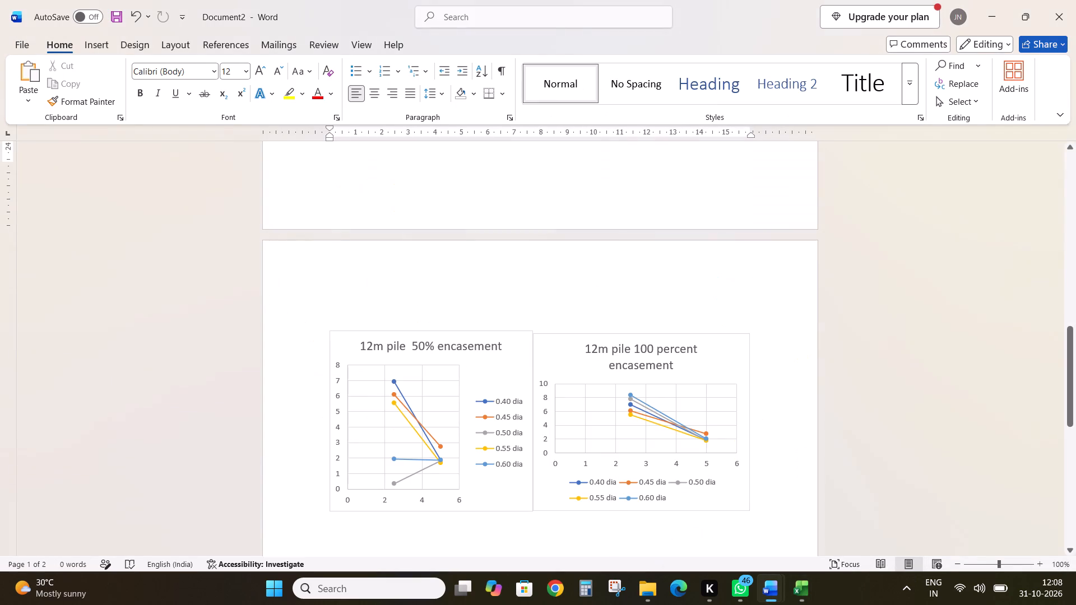
{"action": "scroll", "coordinate": [796, 483], "scroll_direction": "down", "scroll_amount": 1}
{"action": "left_click", "coordinate": [768, 351]}
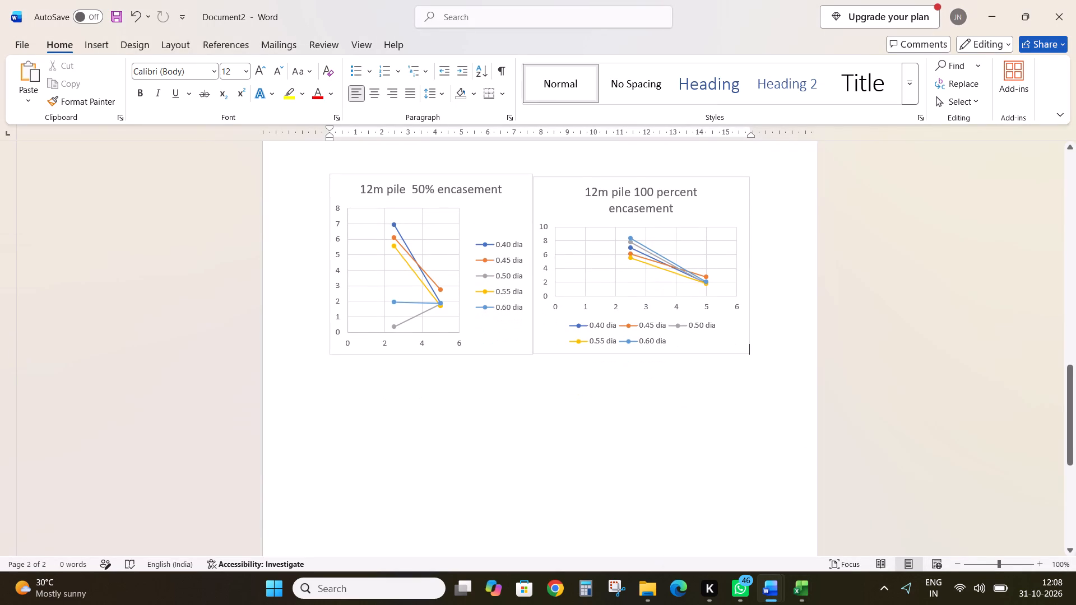
{"action": "key", "text": "Return"}
{"action": "key", "text": "ctrl+v"}
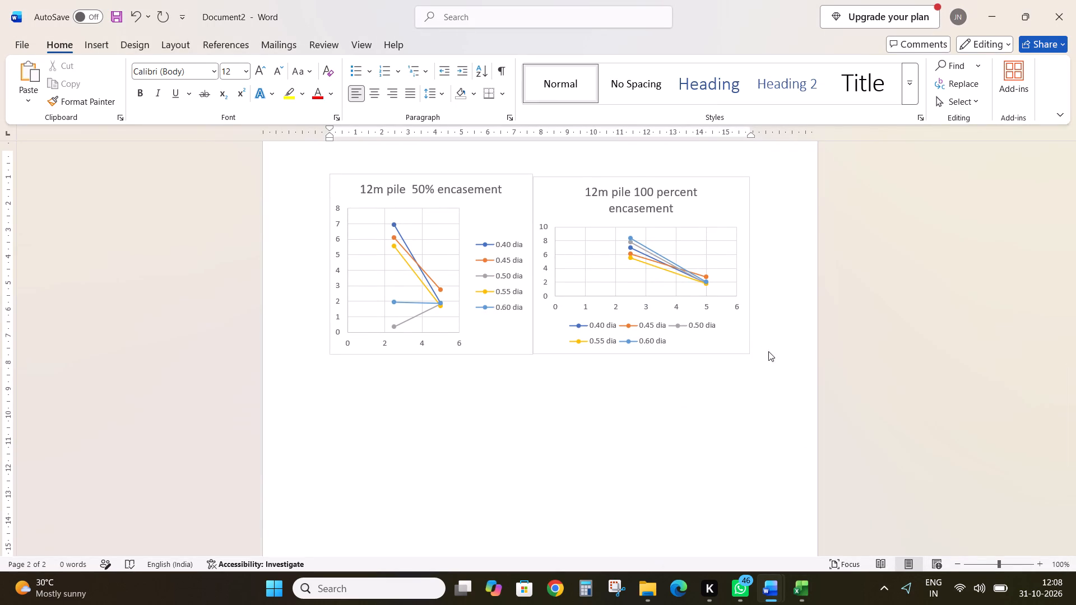
Shrink the pasted "10m pile WOE" chart to about half the text width so another chart fits beside it.
{"action": "left_click", "coordinate": [541, 404]}
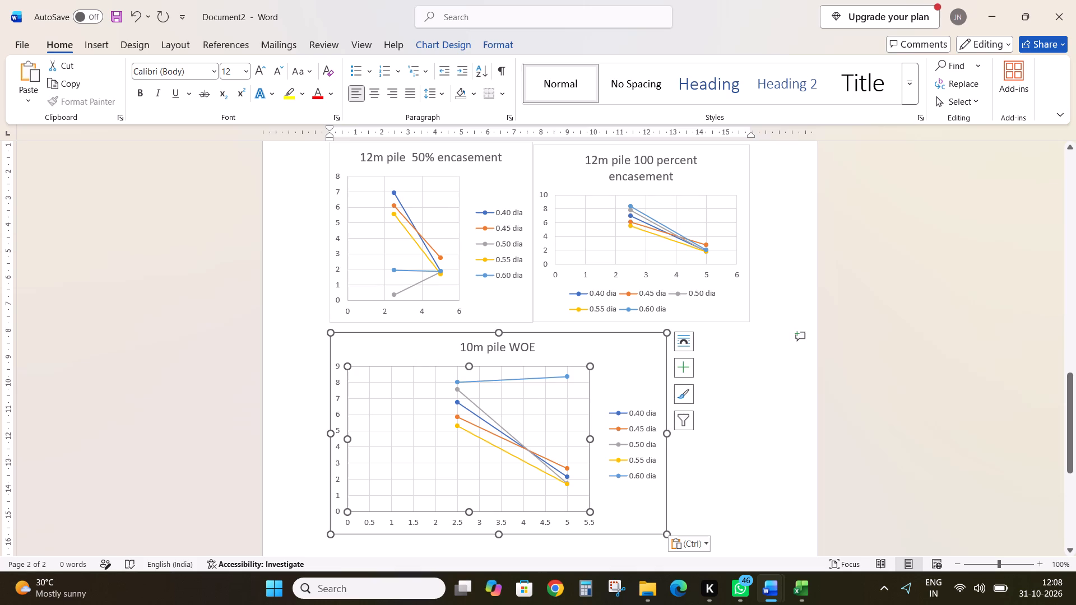
{"action": "left_click_drag", "start_coordinate": [666, 530], "coordinate": [542, 520]}
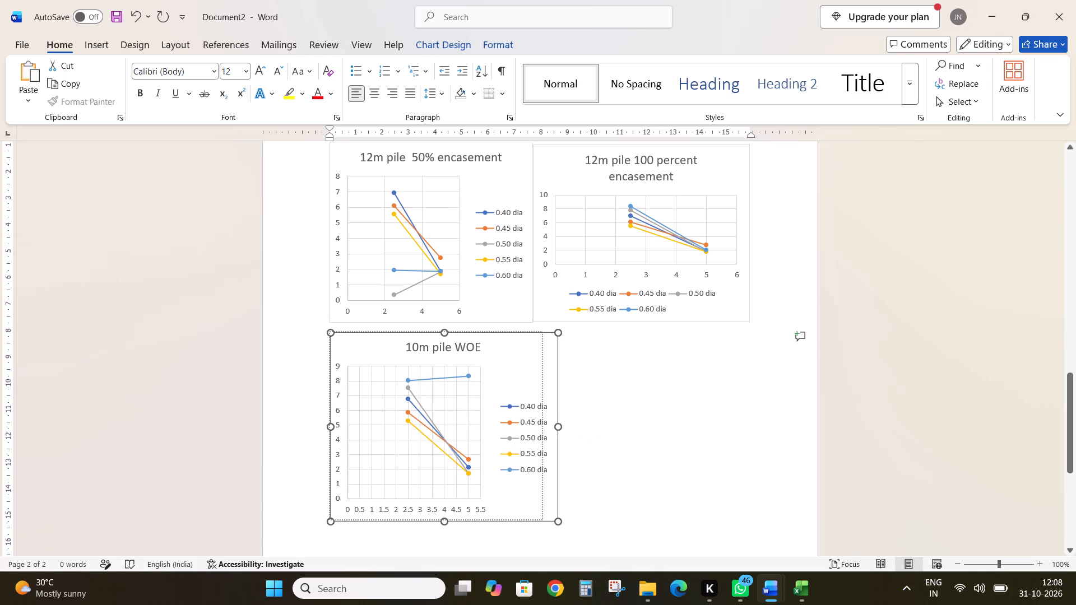
{"action": "left_click_drag", "start_coordinate": [542, 520], "coordinate": [538, 520]}
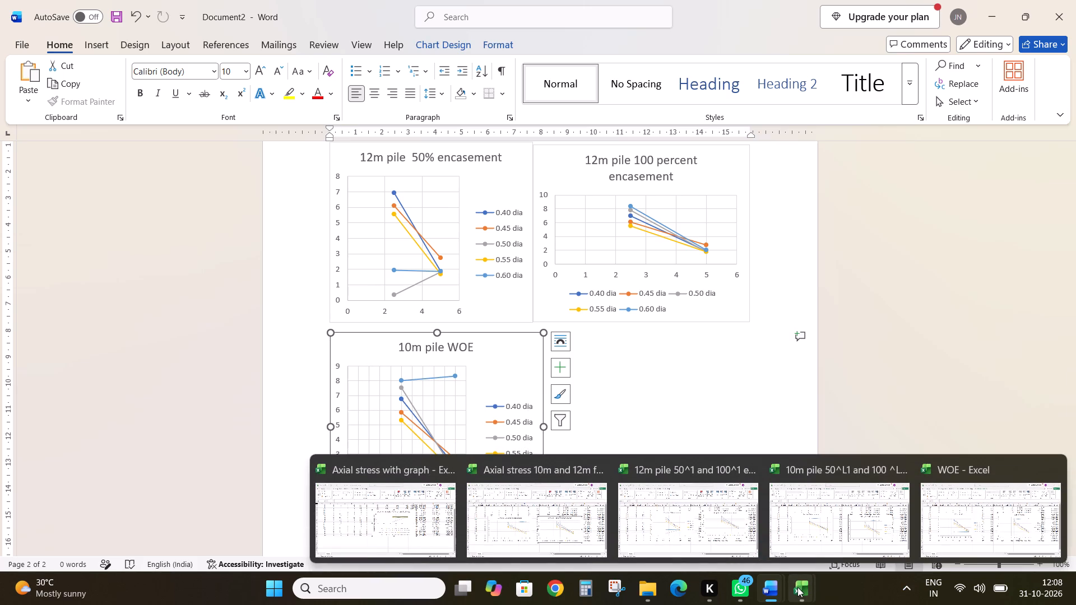
Copy the "12 m pile WOE" chart from the WOE workbook in Excel and paste it after the "10m pile WOE" chart in Document2.
{"action": "left_click", "coordinate": [937, 539]}
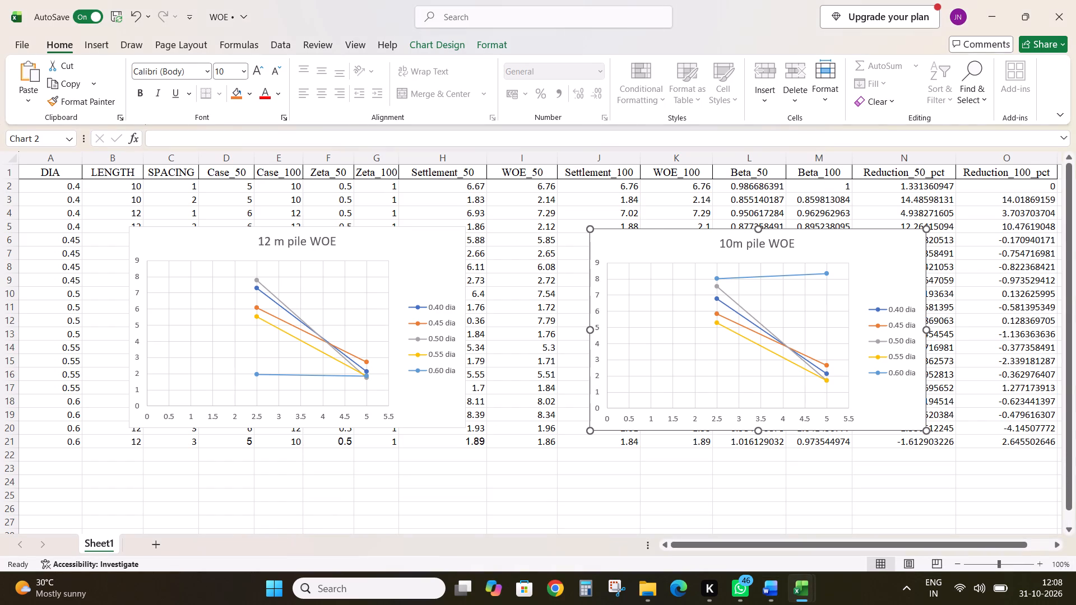
{"action": "left_click", "coordinate": [341, 294]}
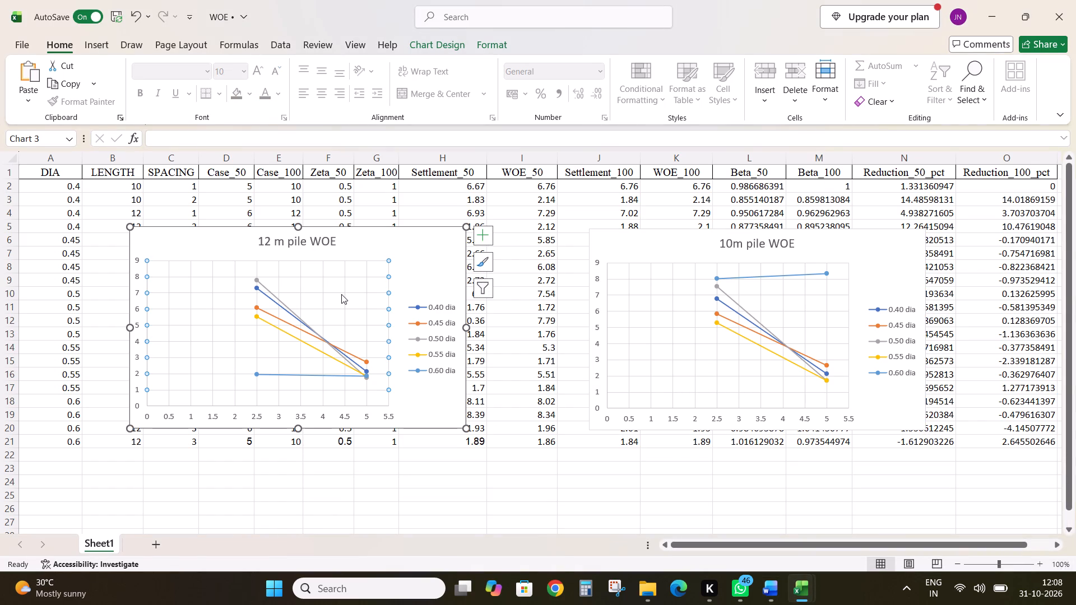
{"action": "key", "text": "ctrl+c"}
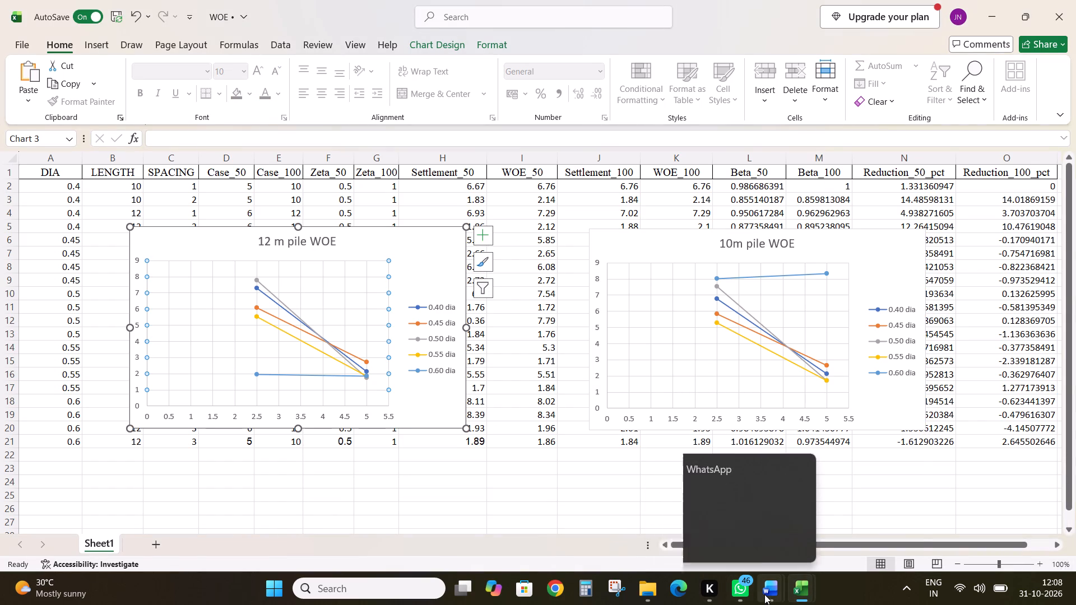
{"action": "left_click", "coordinate": [806, 541]}
{"action": "left_click", "coordinate": [709, 480]}
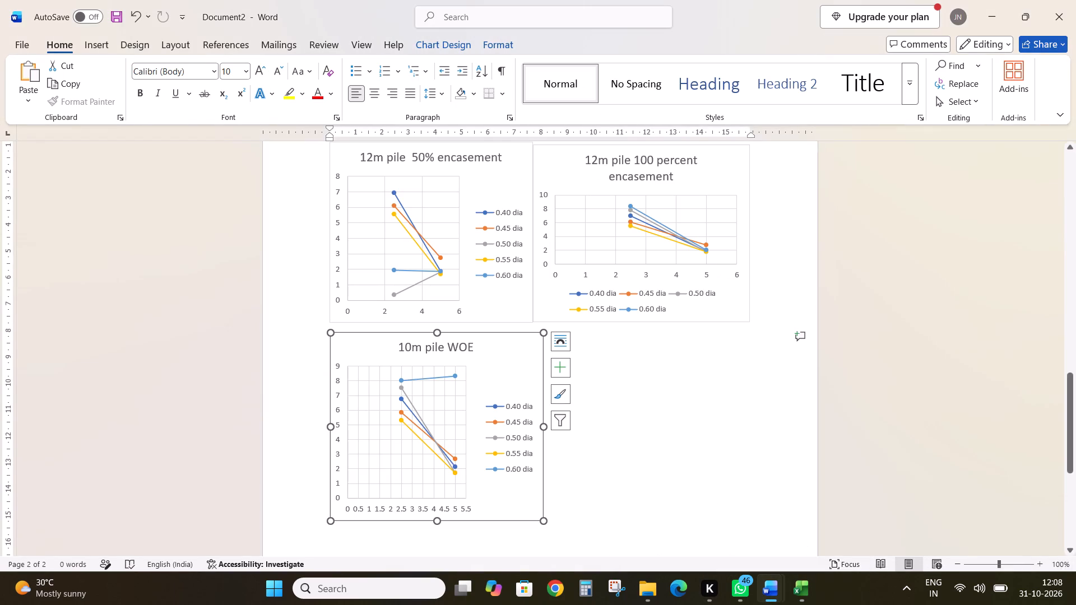
{"action": "key", "text": "ctrl+v"}
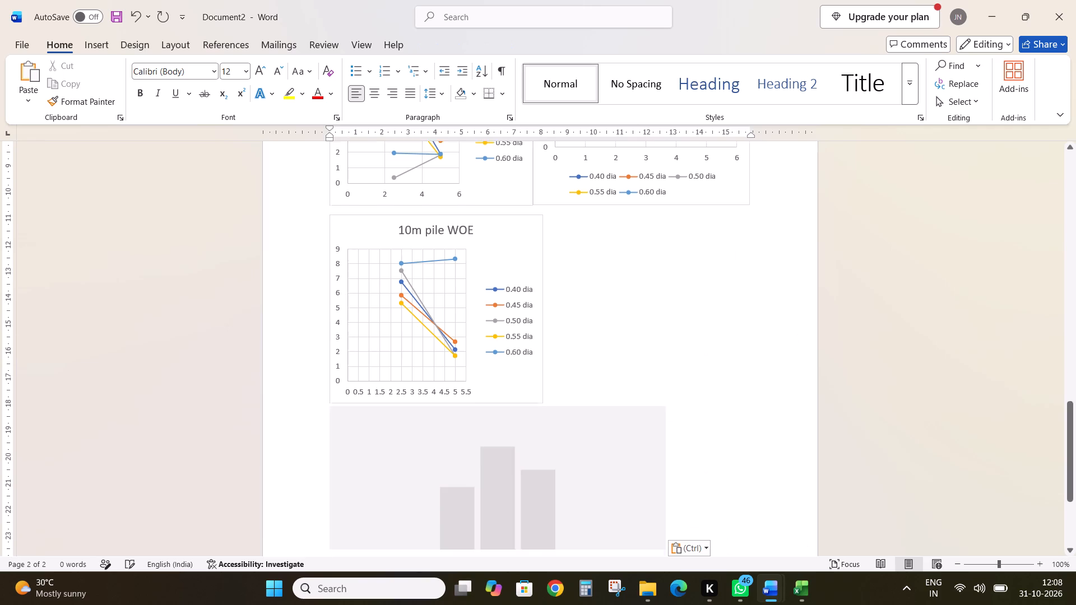
Shrink the pasted "12 m pile WOE" chart so it fits beside the "10m pile WOE" chart.
{"action": "left_click", "coordinate": [584, 406]}
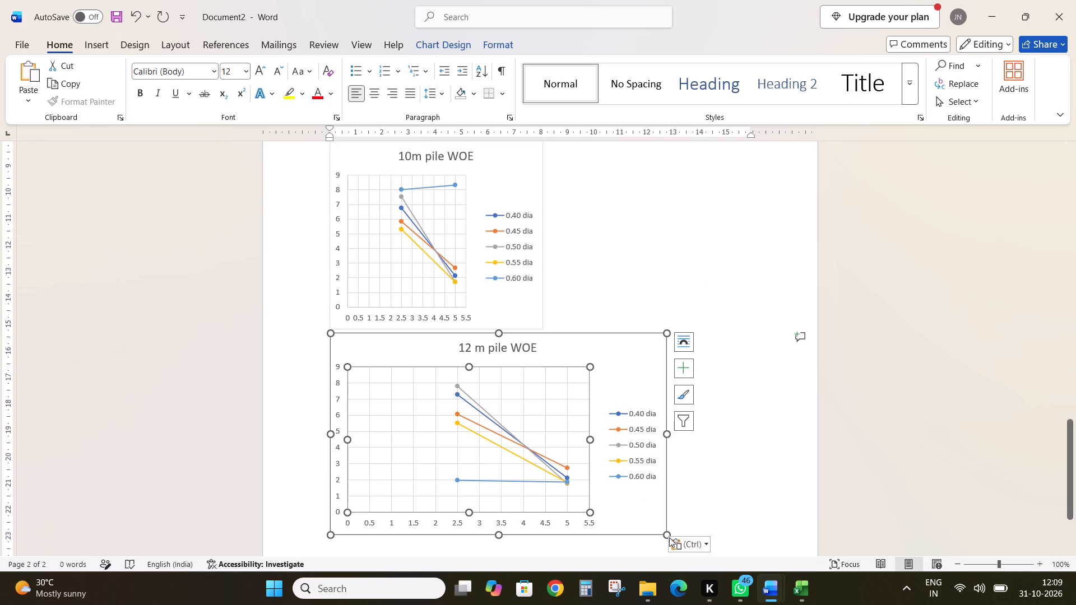
{"action": "left_click_drag", "start_coordinate": [665, 537], "coordinate": [622, 537]}
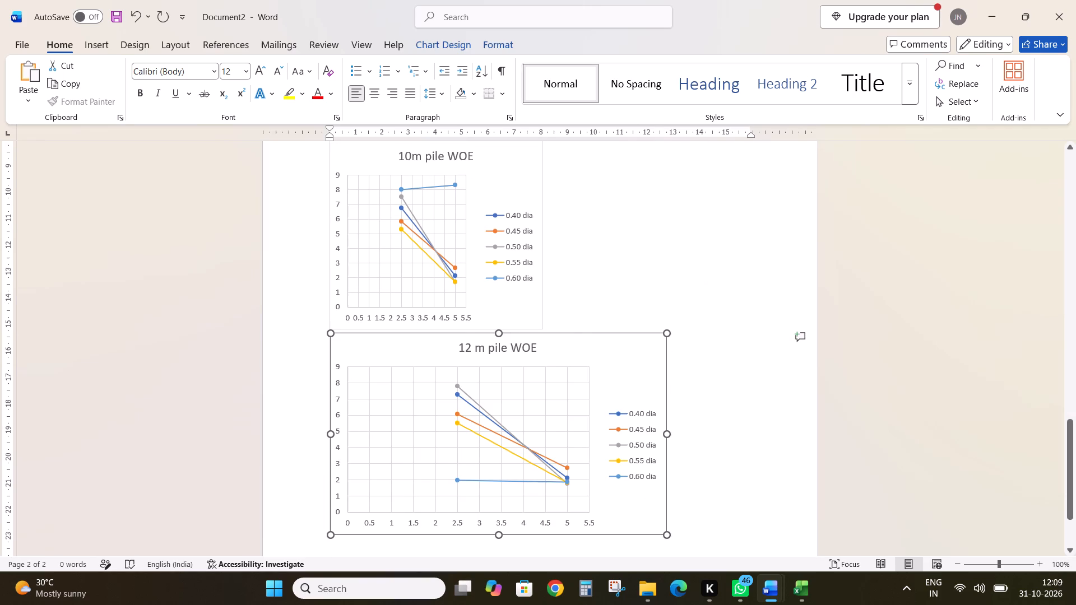
{"action": "left_click_drag", "start_coordinate": [622, 537], "coordinate": [548, 541]}
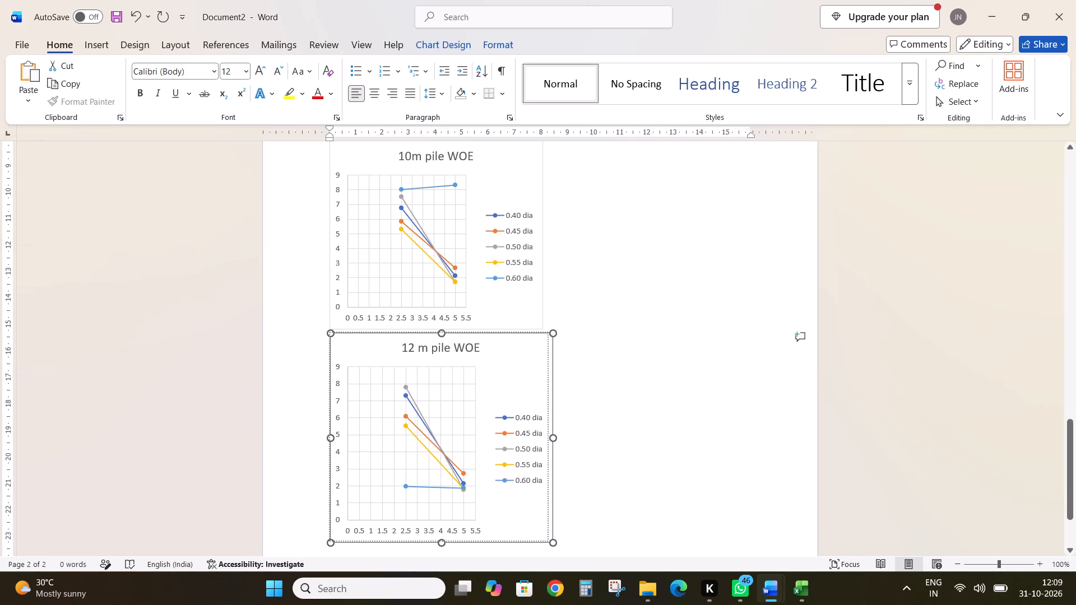
{"action": "left_click_drag", "start_coordinate": [548, 541], "coordinate": [531, 538]}
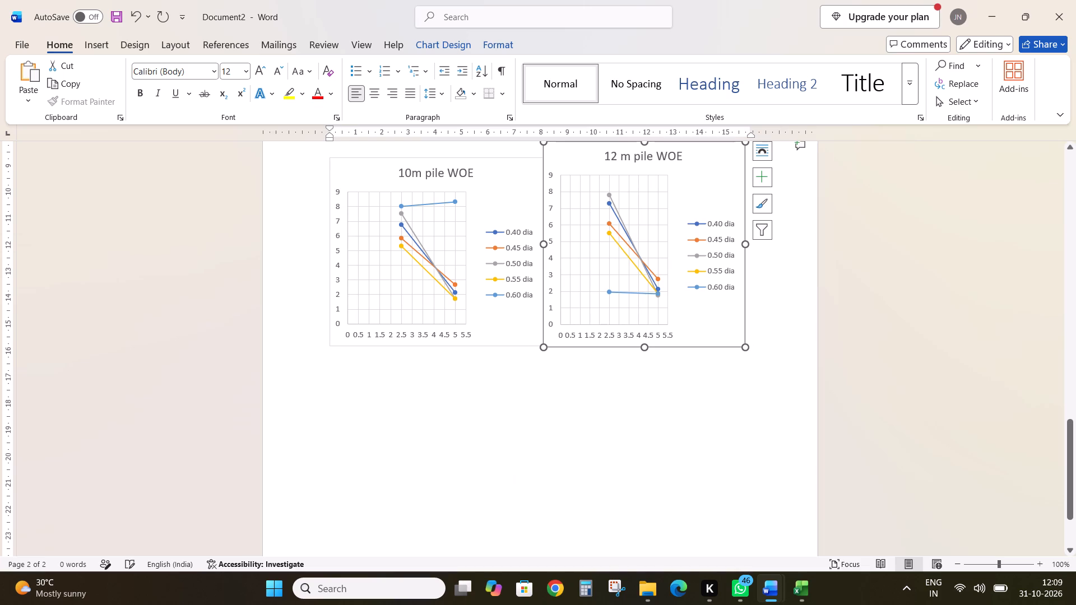
{"action": "left_click", "coordinate": [661, 475]}
Add the centred heading "EFFECT OF PILE SPACING ON SETTLEMENT" on a new line below the settlement reduction factor chart on page 1.
{"action": "scroll", "coordinate": [753, 425], "scroll_direction": "up", "scroll_amount": 2}
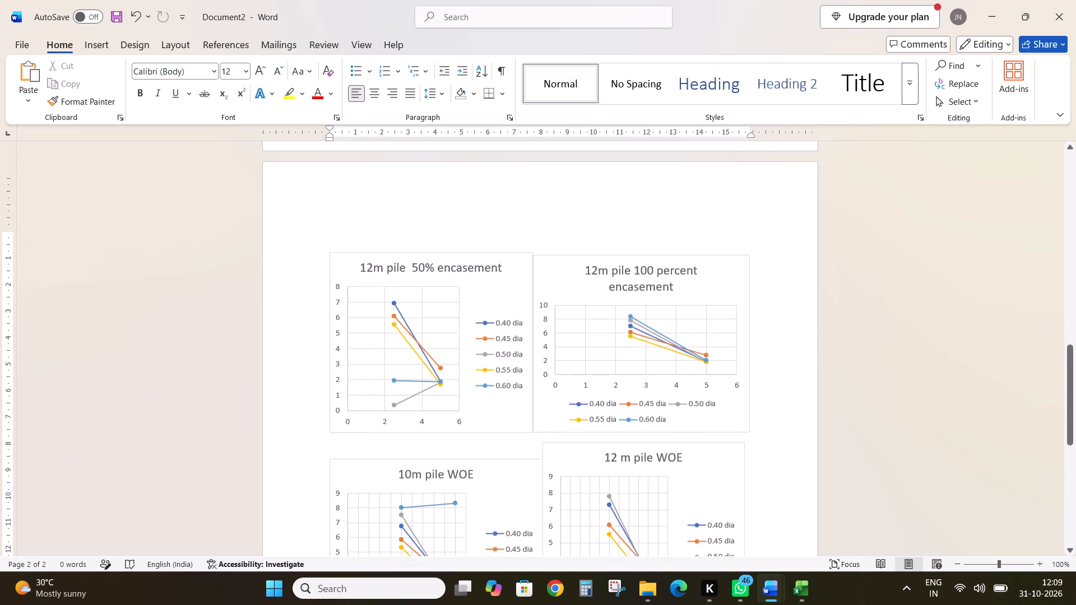
{"action": "scroll", "coordinate": [753, 425], "scroll_direction": "up", "scroll_amount": 7}
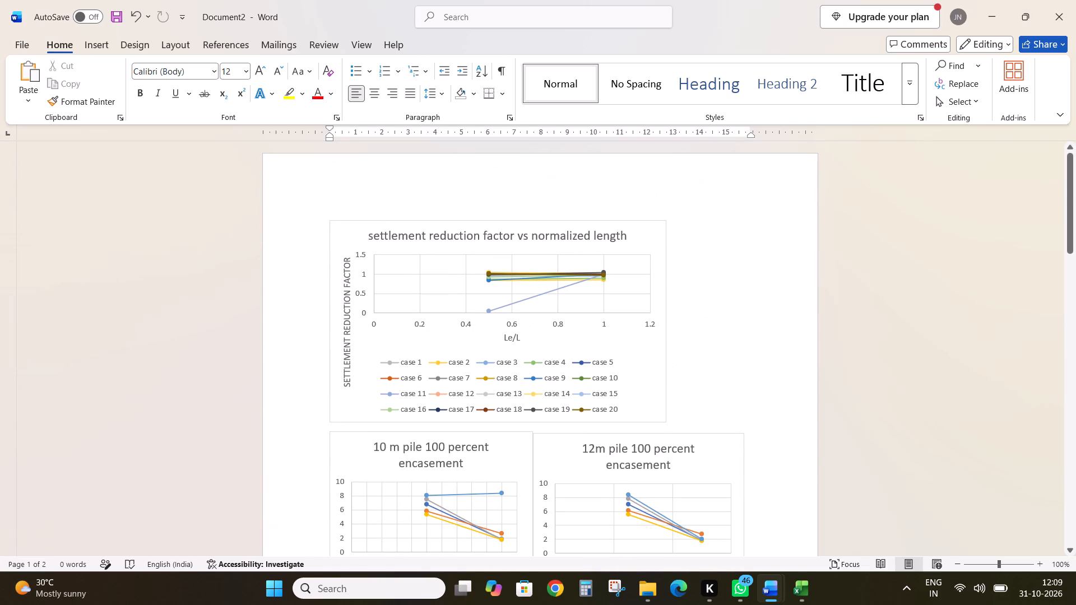
{"action": "scroll", "coordinate": [753, 425], "scroll_direction": "down", "scroll_amount": 1}
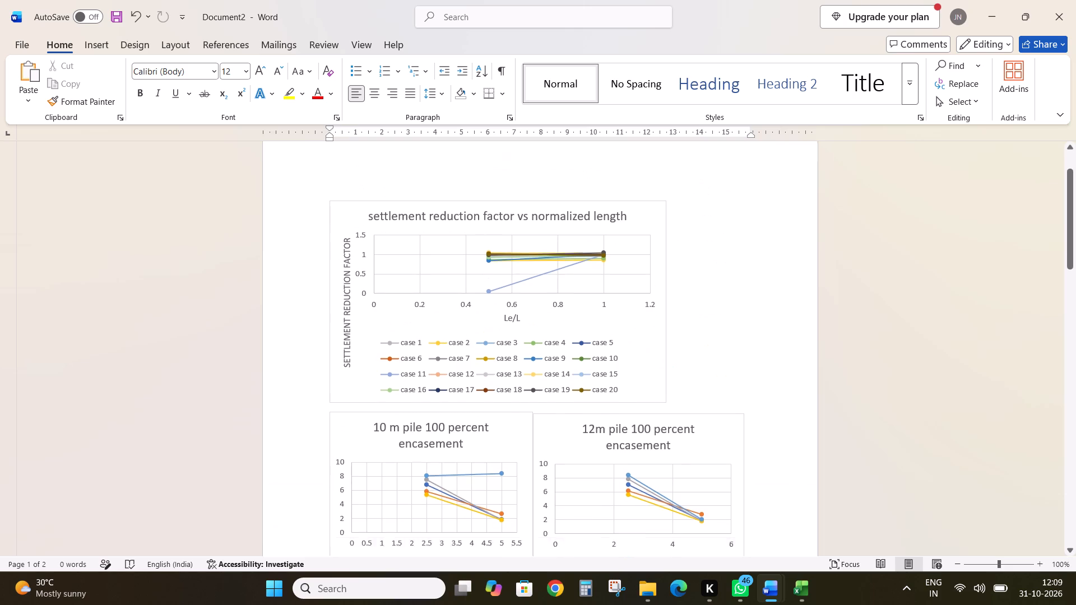
{"action": "scroll", "coordinate": [753, 425], "scroll_direction": "down", "scroll_amount": 1}
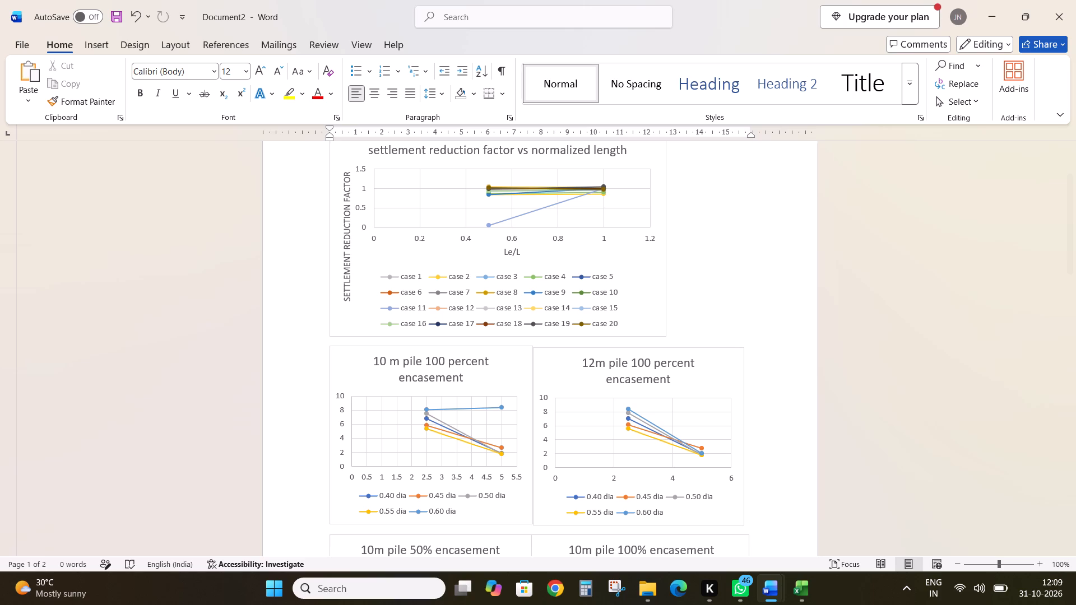
{"action": "left_click", "coordinate": [687, 324]}
{"action": "key", "text": "Return"}
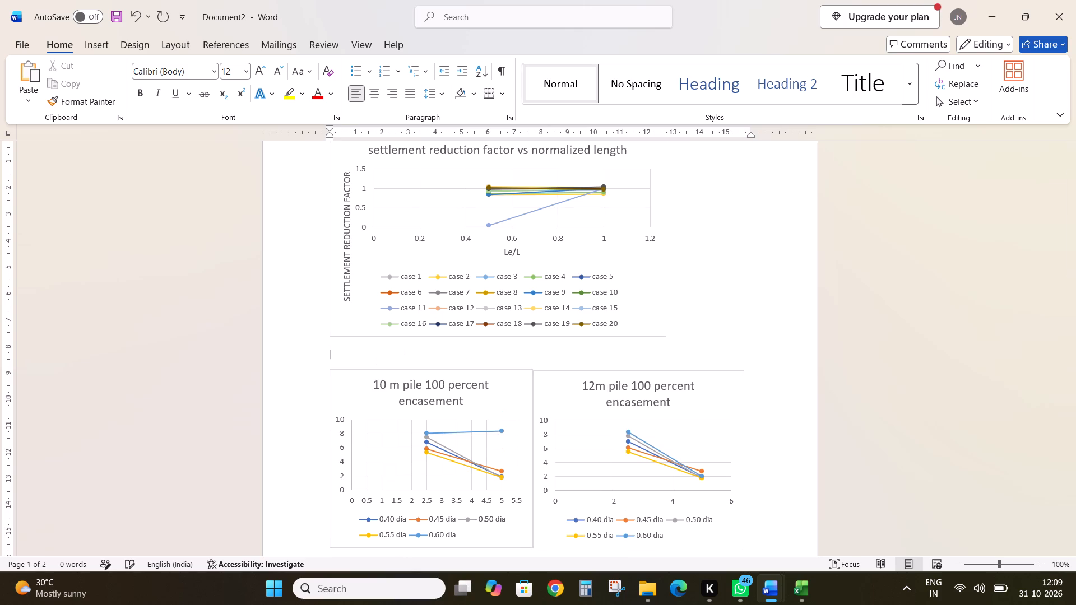
{"action": "left_click", "coordinate": [375, 100]}
{"action": "type", "text": "EFFECT"}
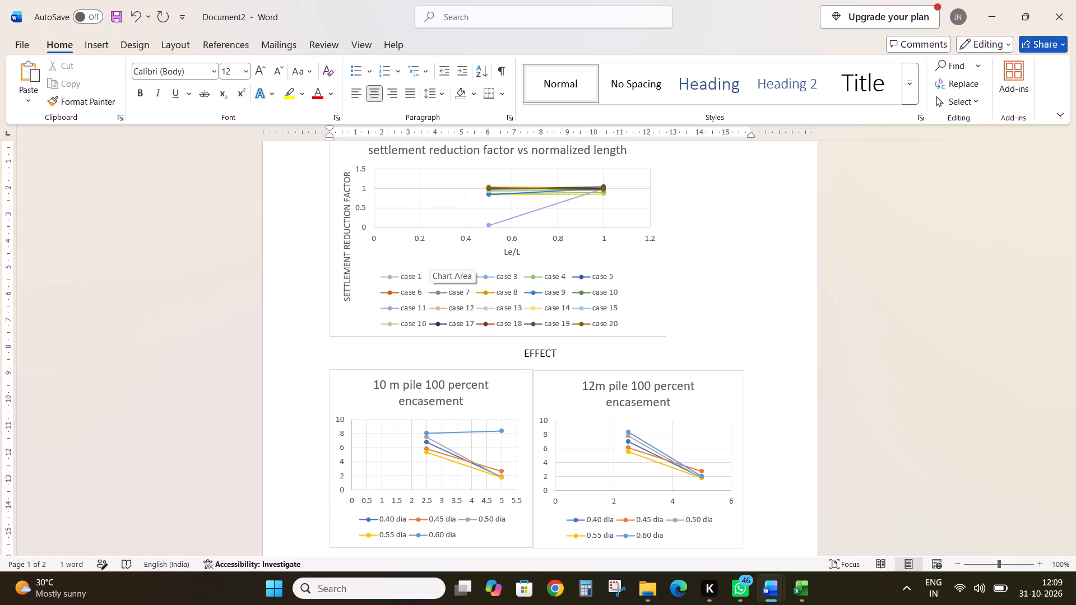
{"action": "key", "text": "space"}
{"action": "type", "text": "OF PIE"}
{"action": "key", "text": "BackSpace"}
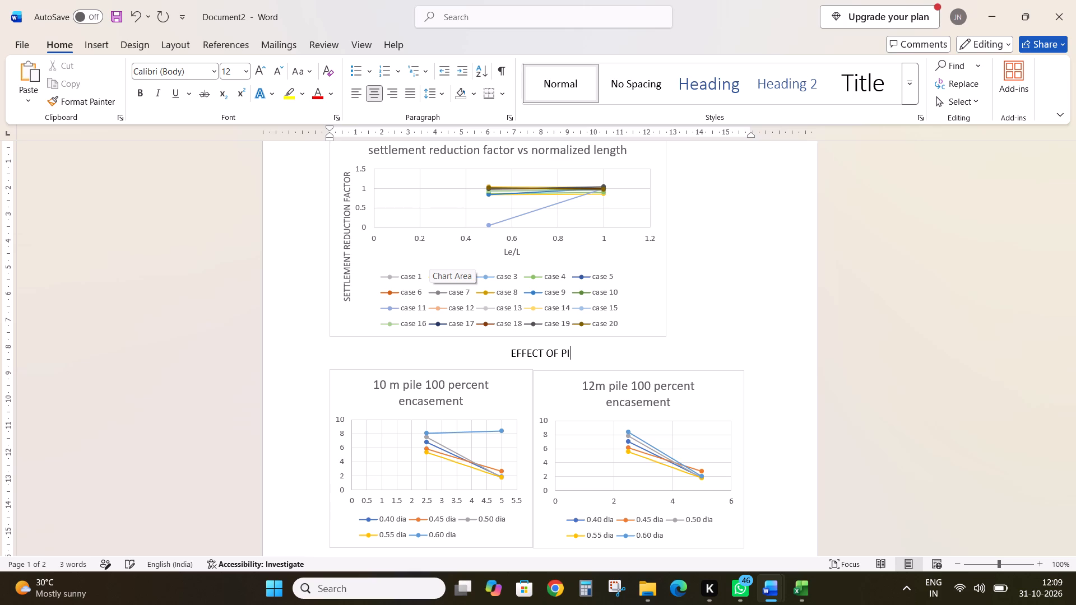
{"action": "type", "text": "LE SPACING ON"}
{"action": "key", "text": "space"}
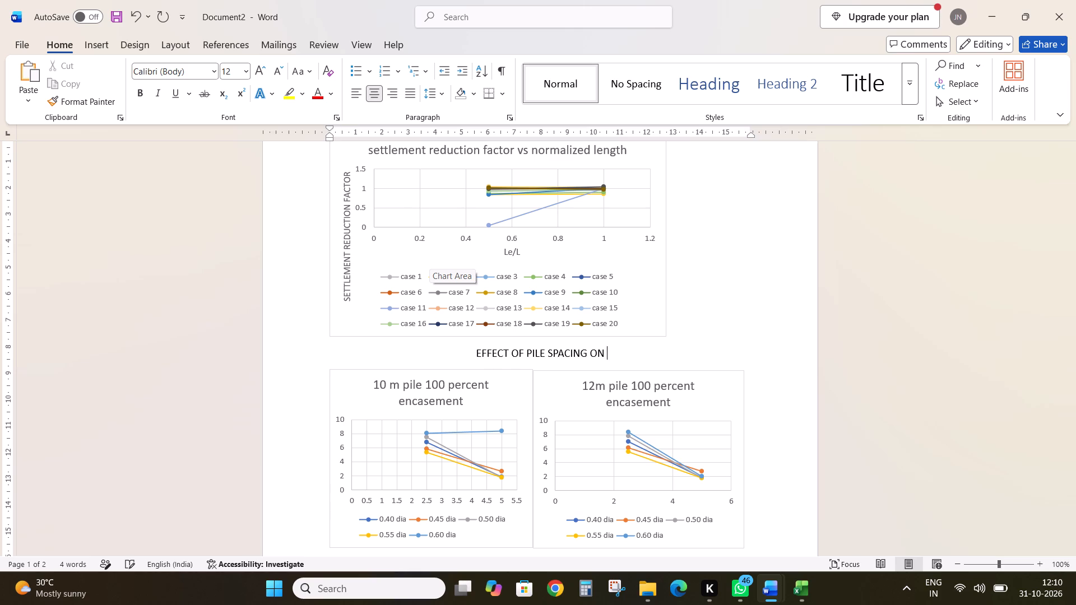
{"action": "type", "text": "SETTLEME"}
{"action": "type", "text": "NT"}
{"action": "scroll", "coordinate": [575, 313], "scroll_direction": "down", "scroll_amount": 1}
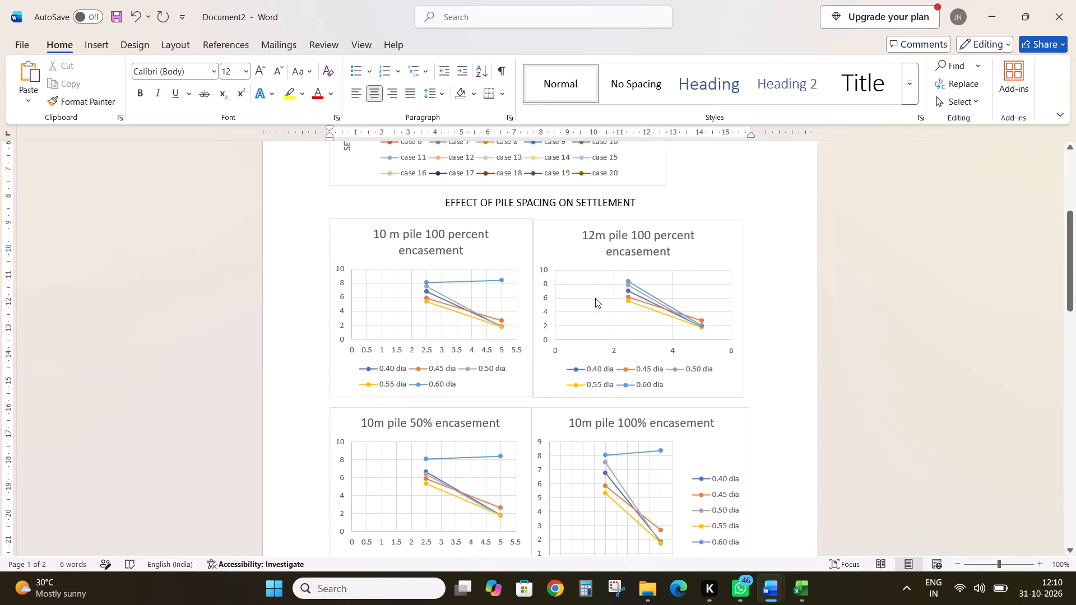
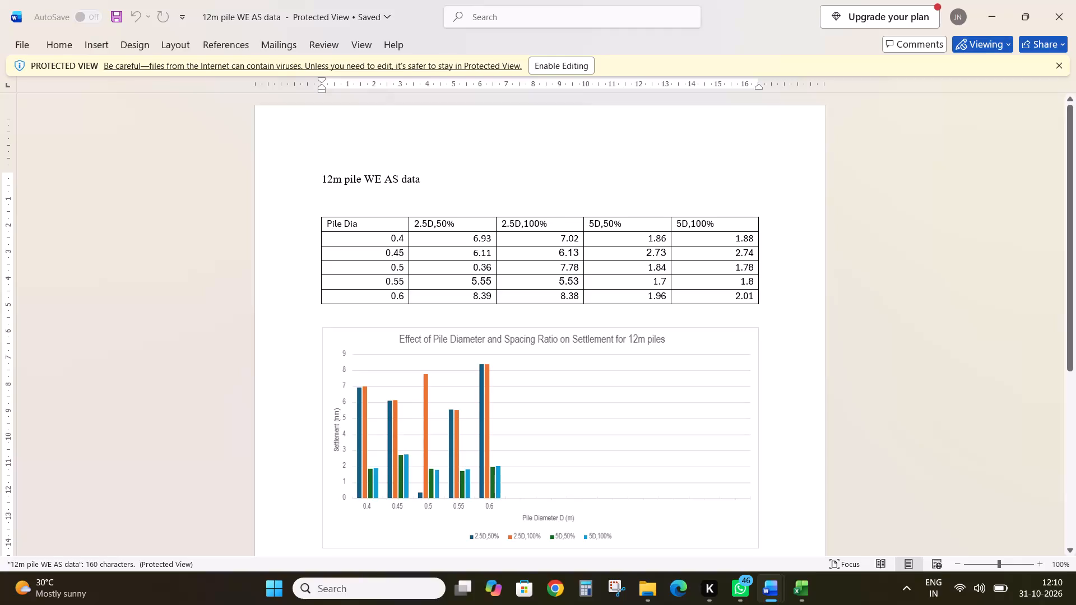
Enable editing in the "12m pile WE AS data" document and copy its "Effect of Pile Diameter and Spacing Ratio on Settlement for 12m piles" chart.
{"action": "left_click", "coordinate": [563, 64]}
{"action": "scroll", "coordinate": [540, 251], "scroll_direction": "down", "scroll_amount": 1}
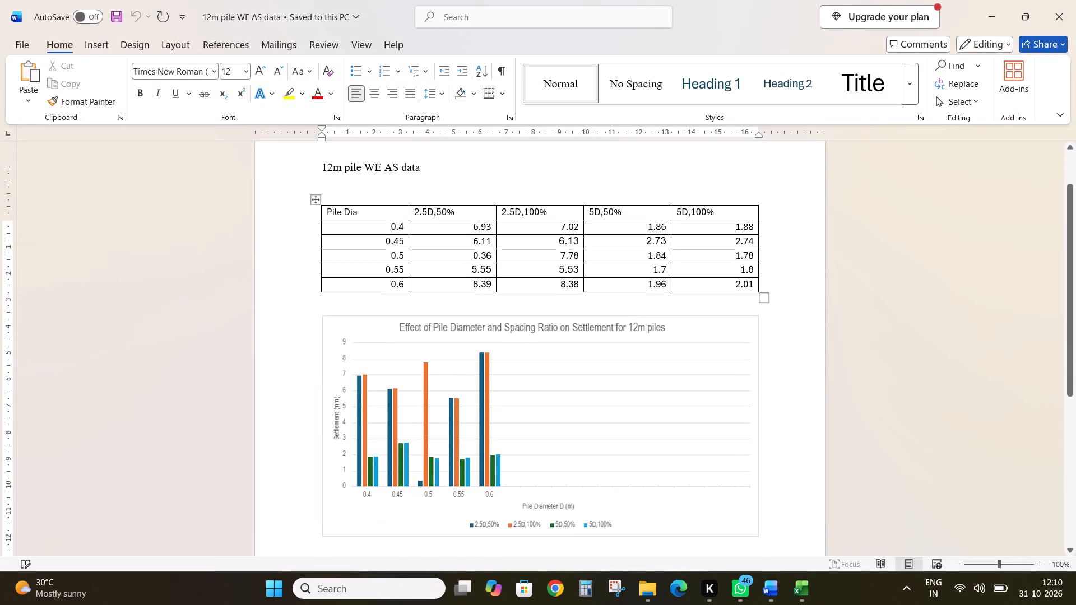
{"action": "left_click", "coordinate": [490, 369]}
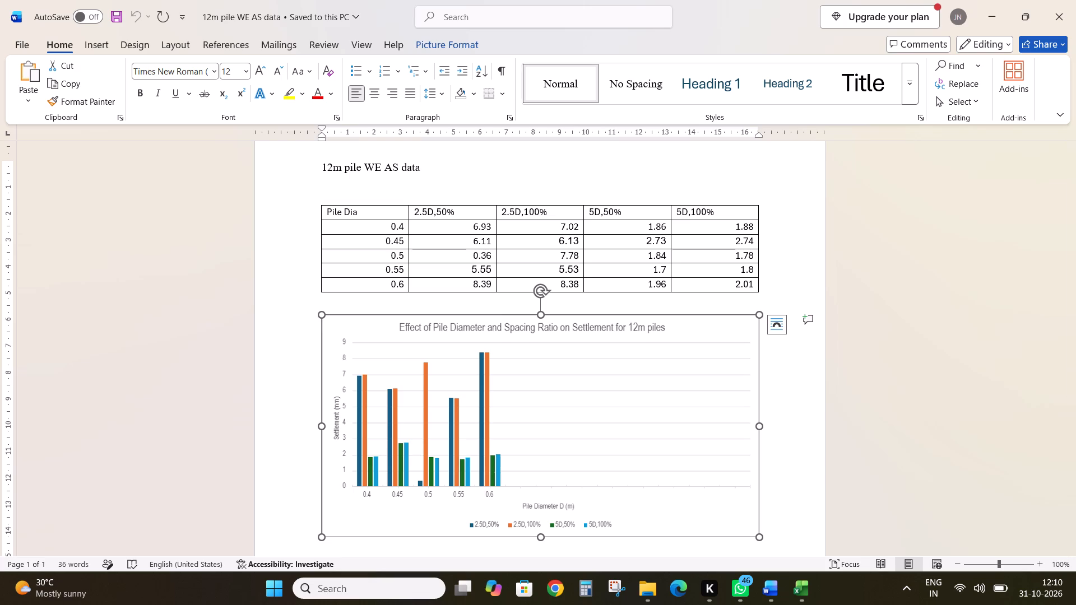
{"action": "key", "text": "ctrl+c"}
{"action": "scroll", "coordinate": [573, 401], "scroll_direction": "down", "scroll_amount": 1}
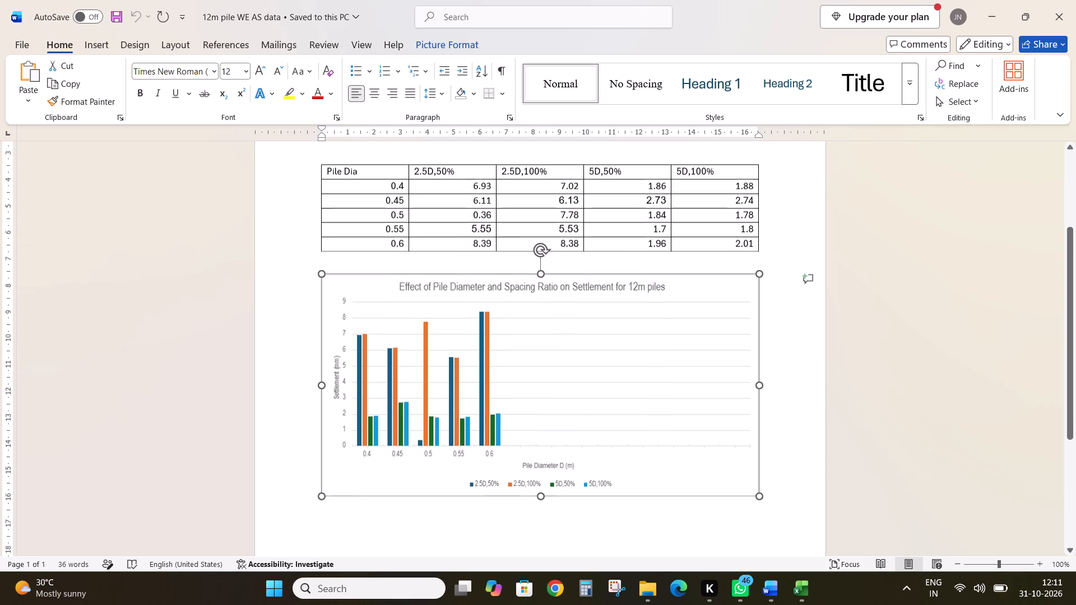
{"action": "scroll", "coordinate": [573, 401], "scroll_direction": "down", "scroll_amount": 2}
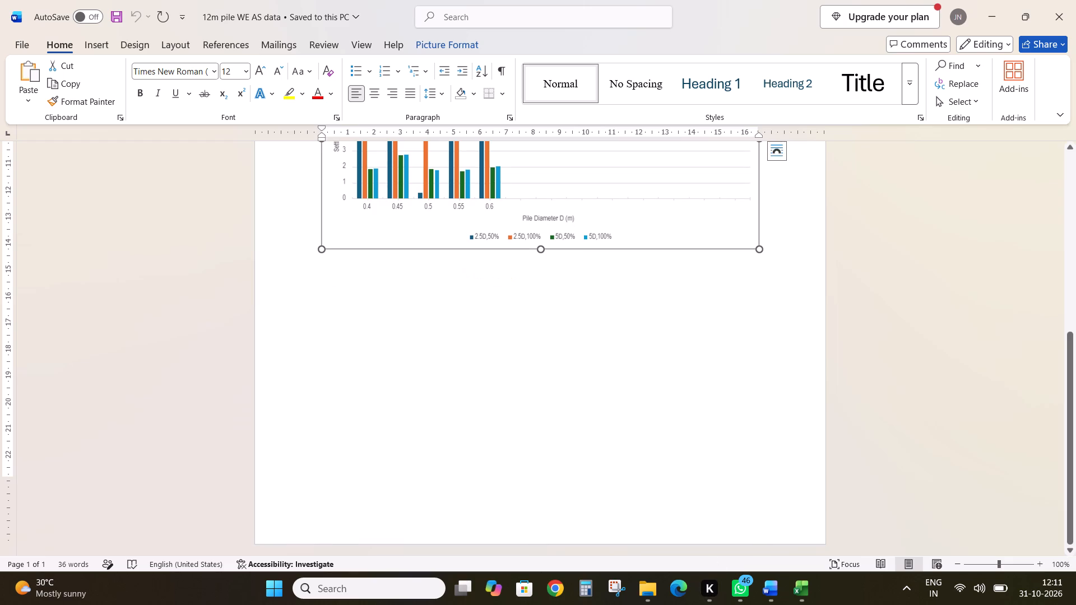
{"action": "scroll", "coordinate": [704, 460], "scroll_direction": "up", "scroll_amount": 1}
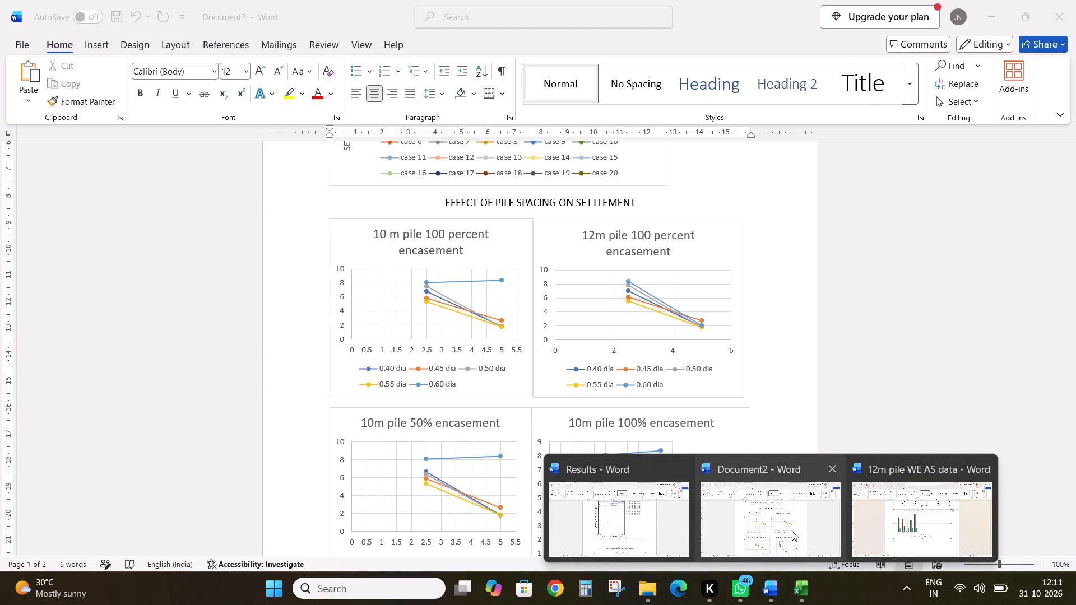
Switch to Document2 and go past the pile spacing charts to the page 2 charts to find a place for the copied chart.
{"action": "left_click", "coordinate": [792, 531]}
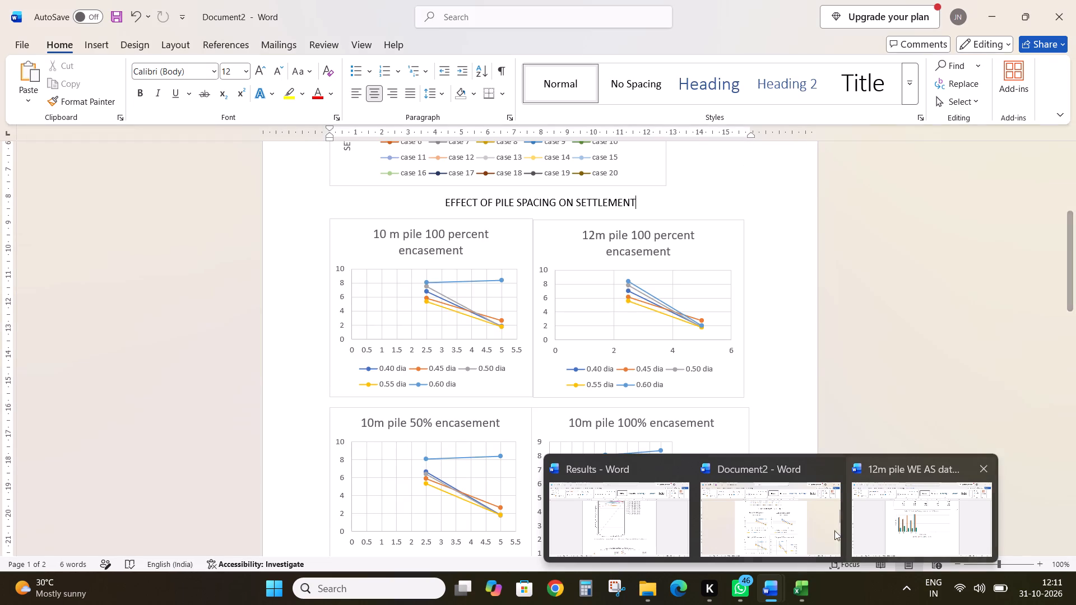
{"action": "left_click", "coordinate": [746, 404]}
{"action": "scroll", "coordinate": [761, 449], "scroll_direction": "down", "scroll_amount": 1}
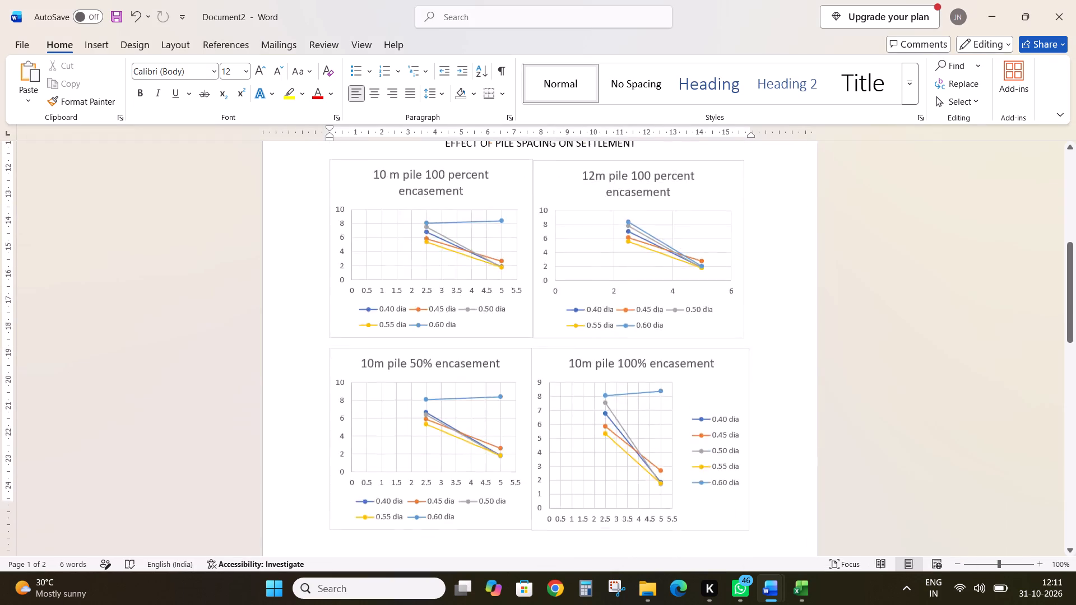
{"action": "scroll", "coordinate": [761, 449], "scroll_direction": "down", "scroll_amount": 3}
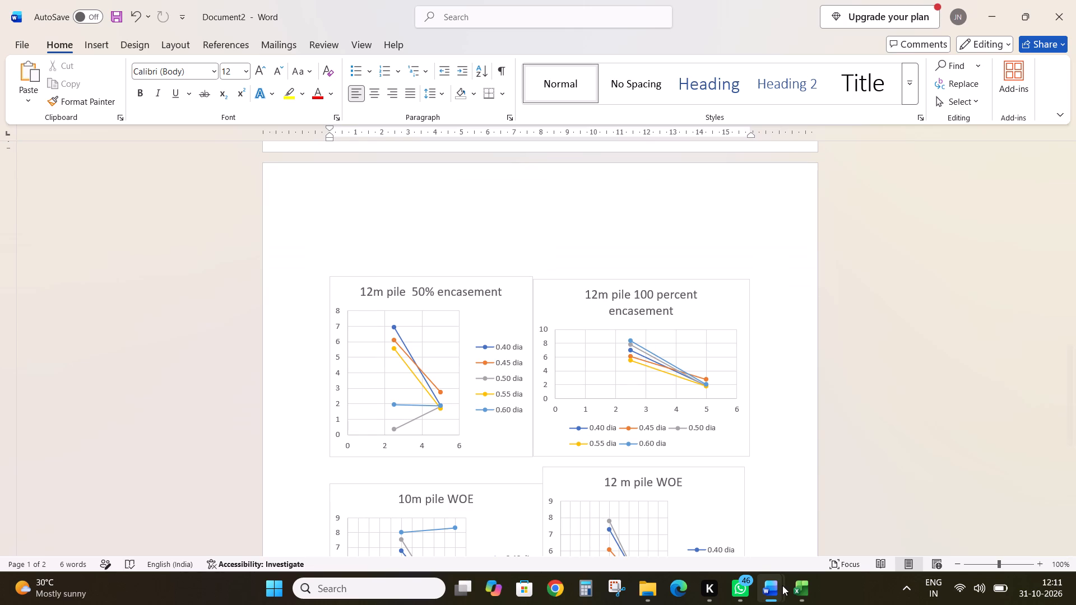
Paste the copied "Effect of Pile Diameter and Spacing Ratio on Settlement for 12m piles" chart on a new line below the WOE charts in Document2.
{"action": "left_click", "coordinate": [876, 502]}
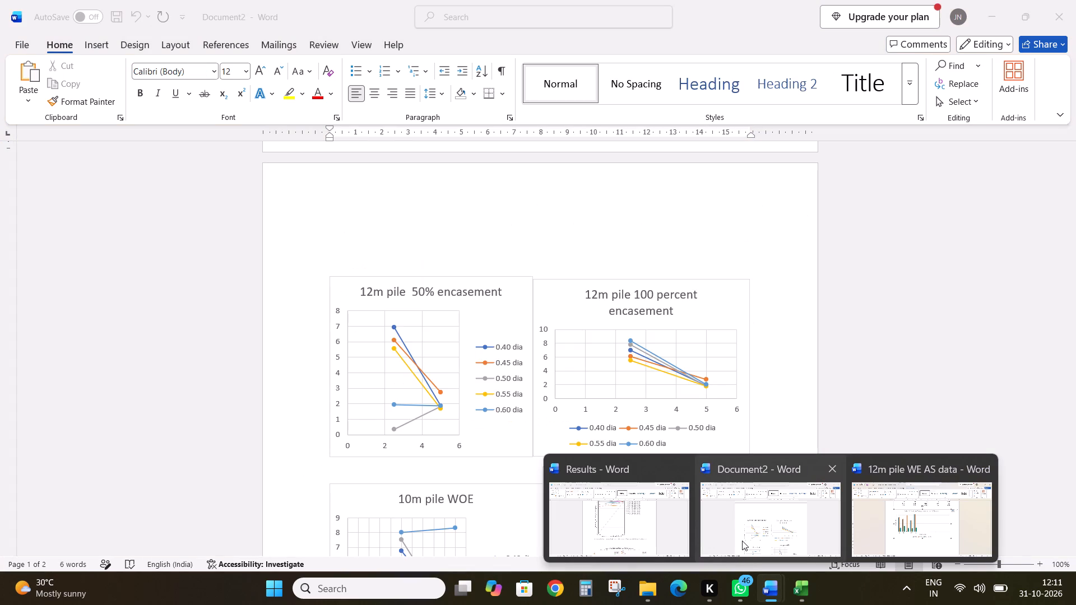
{"action": "left_click", "coordinate": [742, 541]}
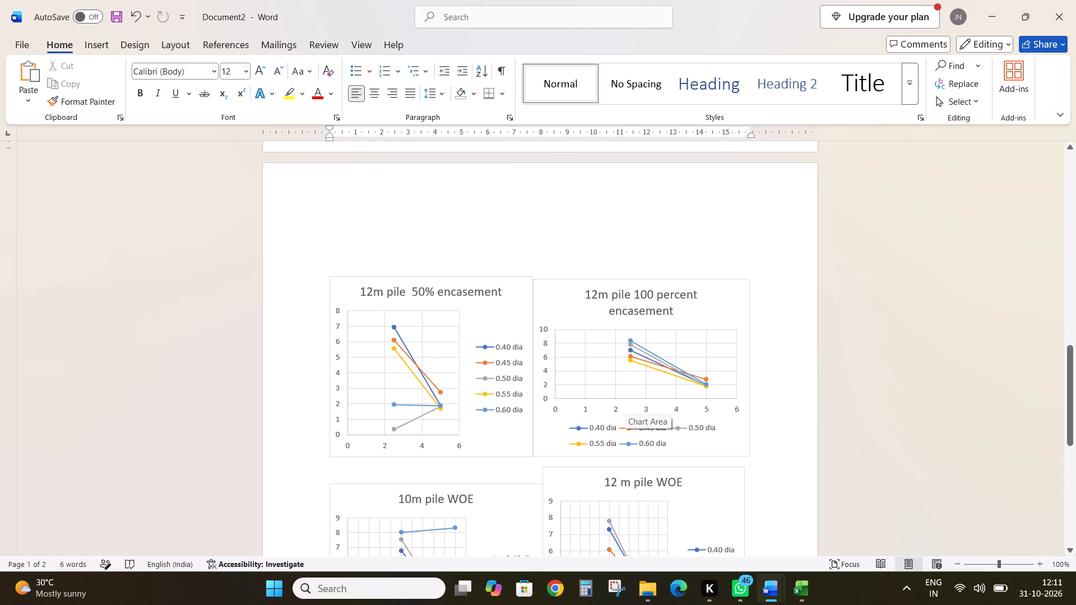
{"action": "scroll", "coordinate": [625, 404], "scroll_direction": "down", "scroll_amount": 4}
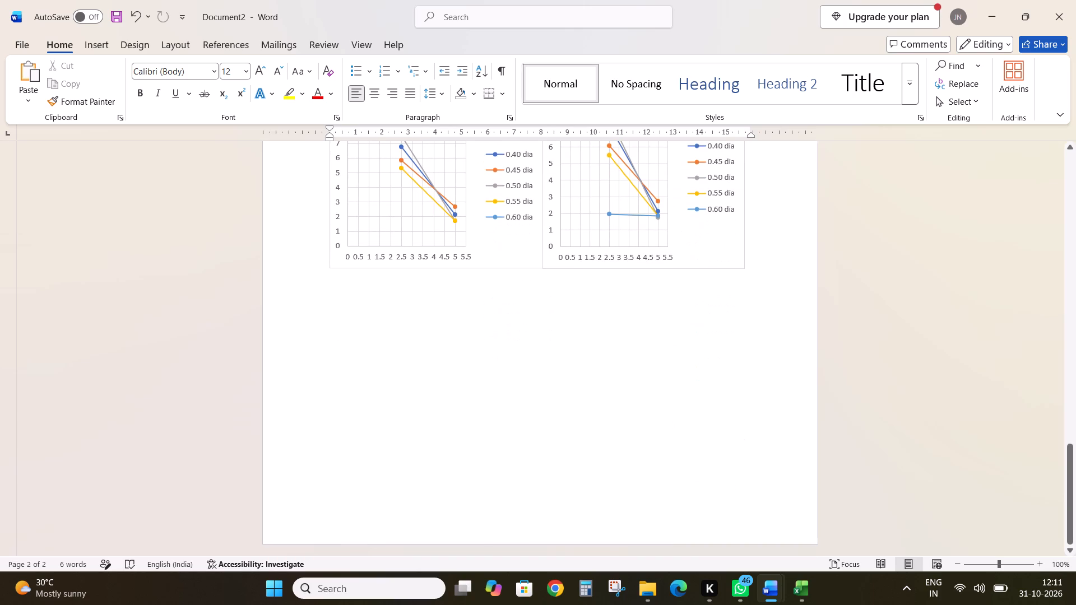
{"action": "left_click", "coordinate": [388, 401]}
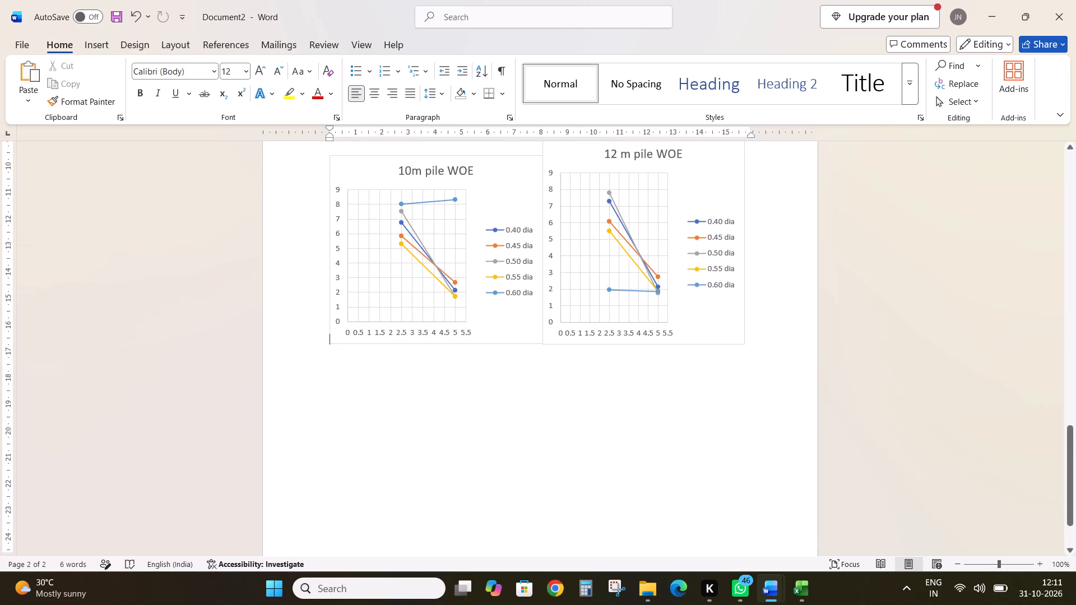
{"action": "left_click", "coordinate": [750, 336]}
{"action": "key", "text": "Return"}
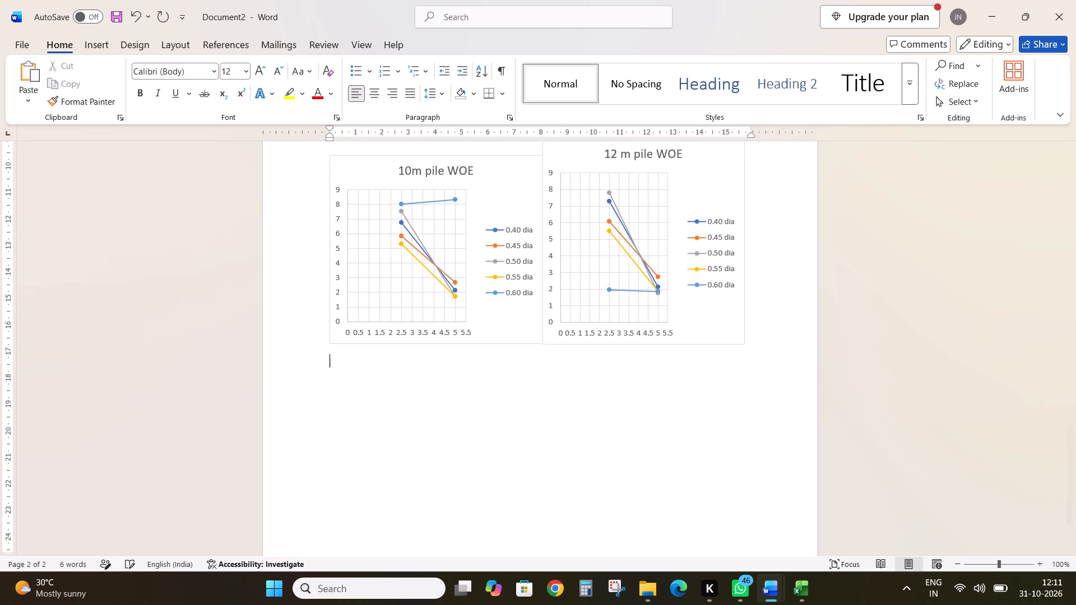
{"action": "key", "text": "ctrl+v"}
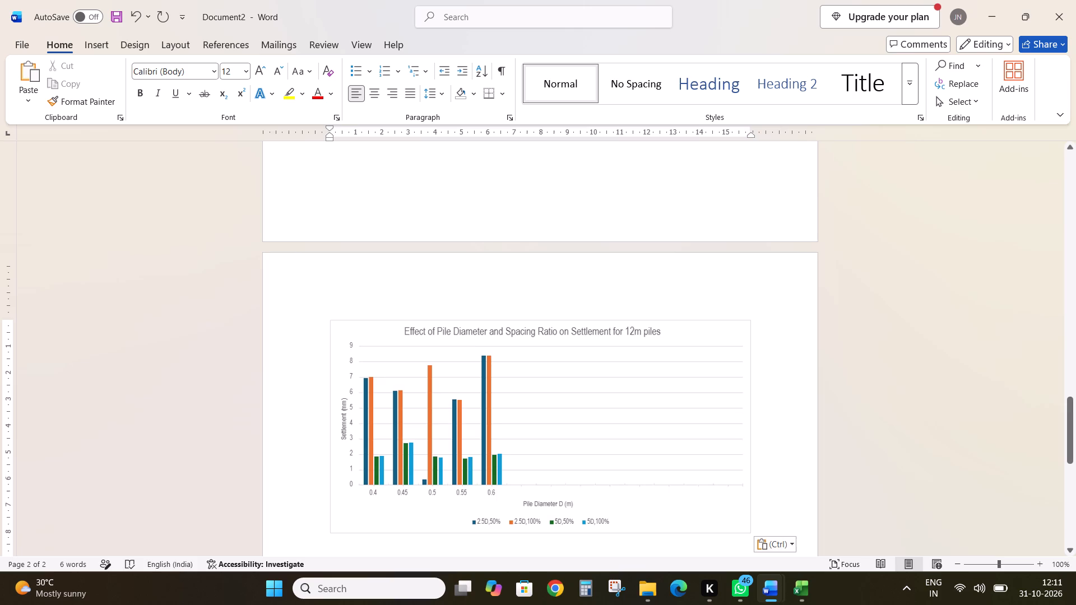
{"action": "scroll", "coordinate": [750, 336], "scroll_direction": "down", "scroll_amount": 1}
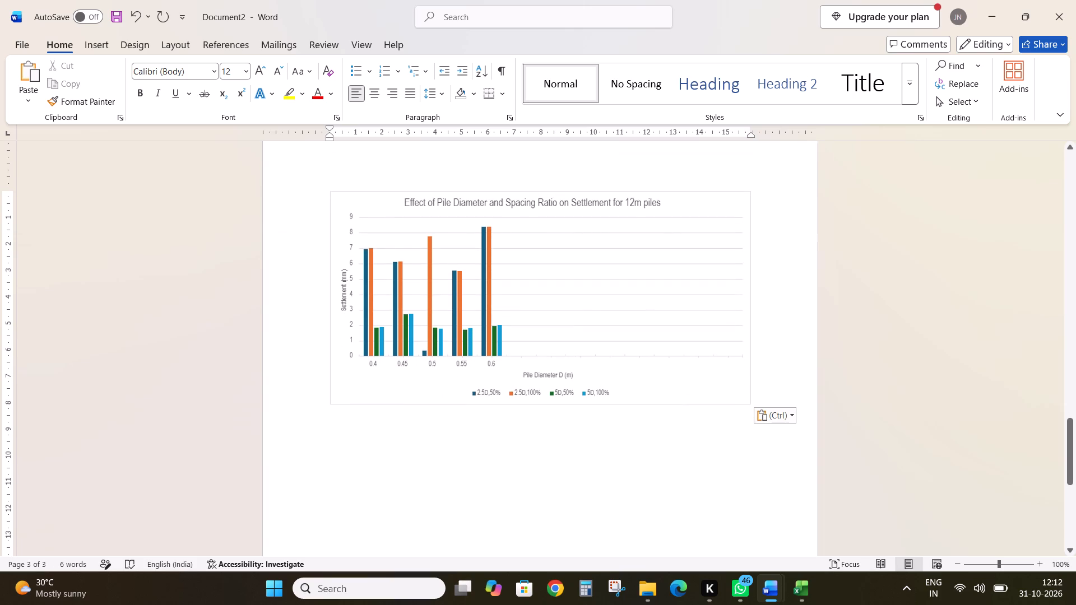
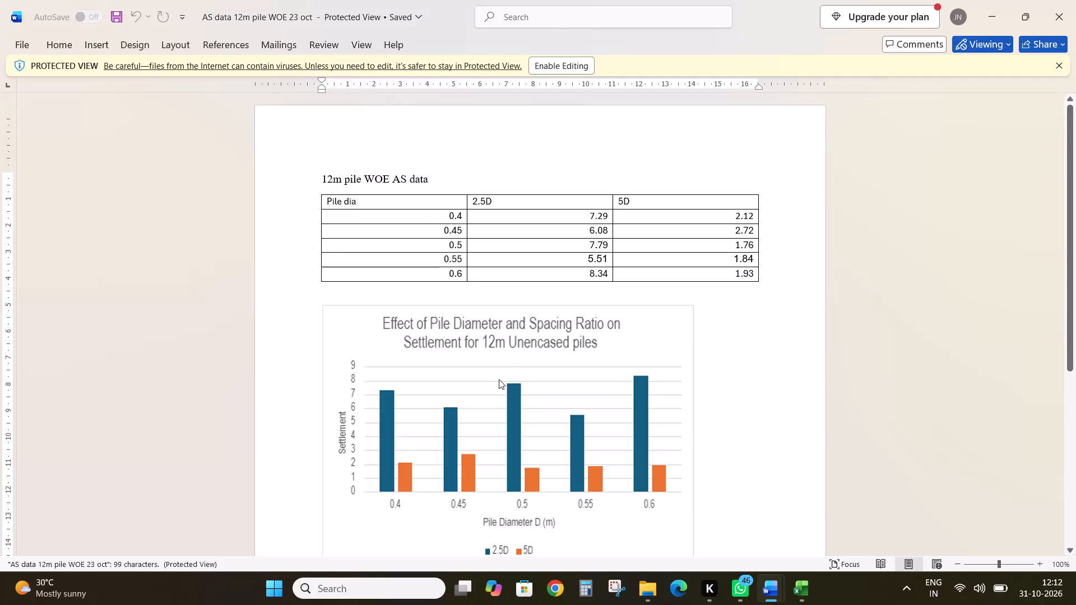
Enable editing in the "AS data 12m pile WOE 23 oct" document and copy its 12m Unencased piles settlement chart.
{"action": "left_click", "coordinate": [518, 350]}
{"action": "left_click", "coordinate": [545, 71]}
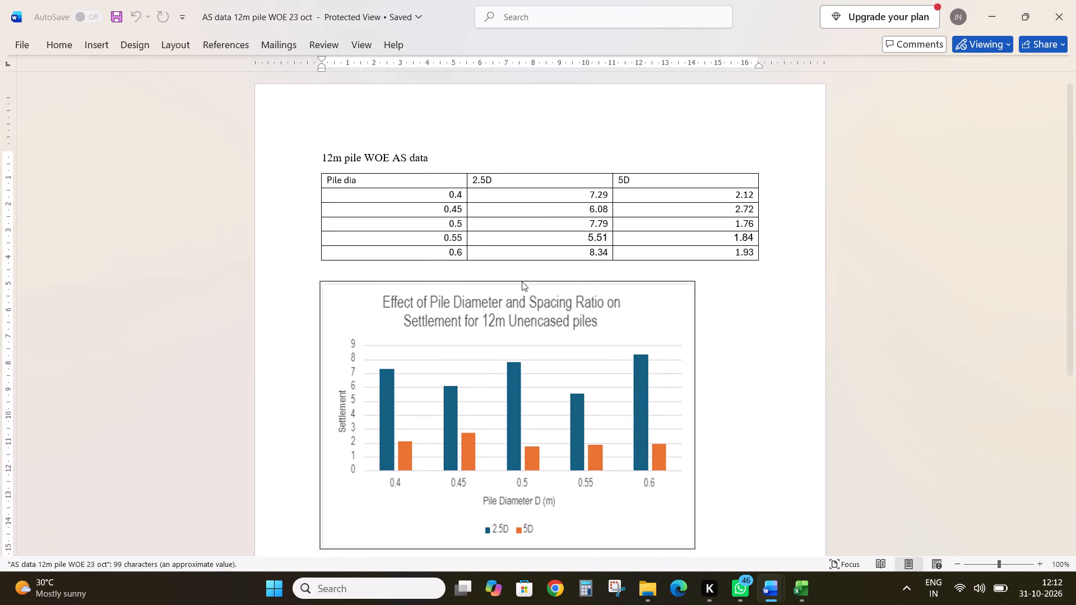
{"action": "scroll", "coordinate": [618, 410], "scroll_direction": "down", "scroll_amount": 1}
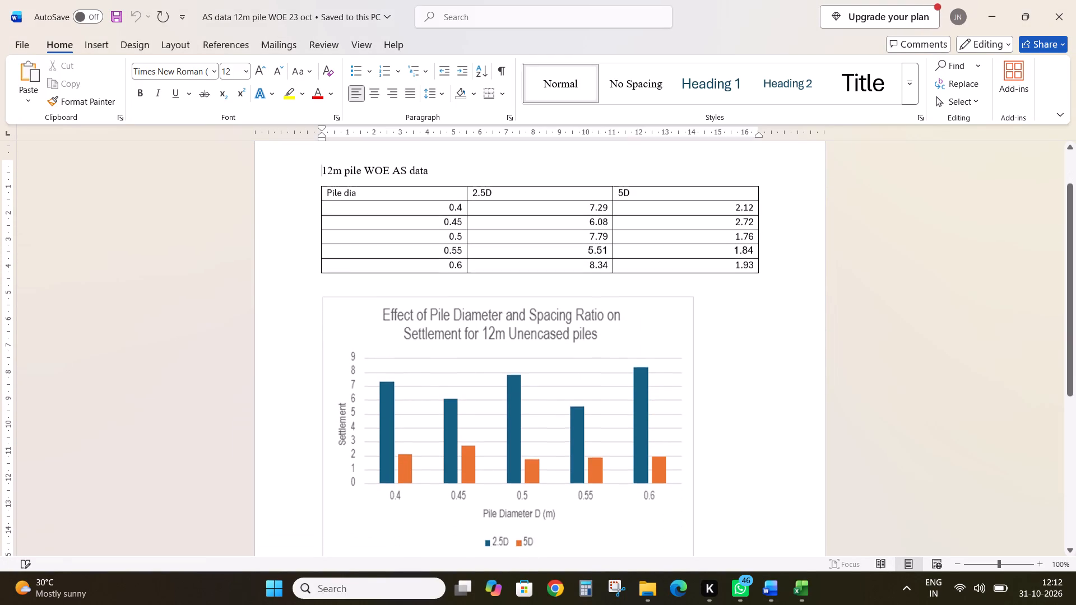
{"action": "scroll", "coordinate": [618, 410], "scroll_direction": "down", "scroll_amount": 1}
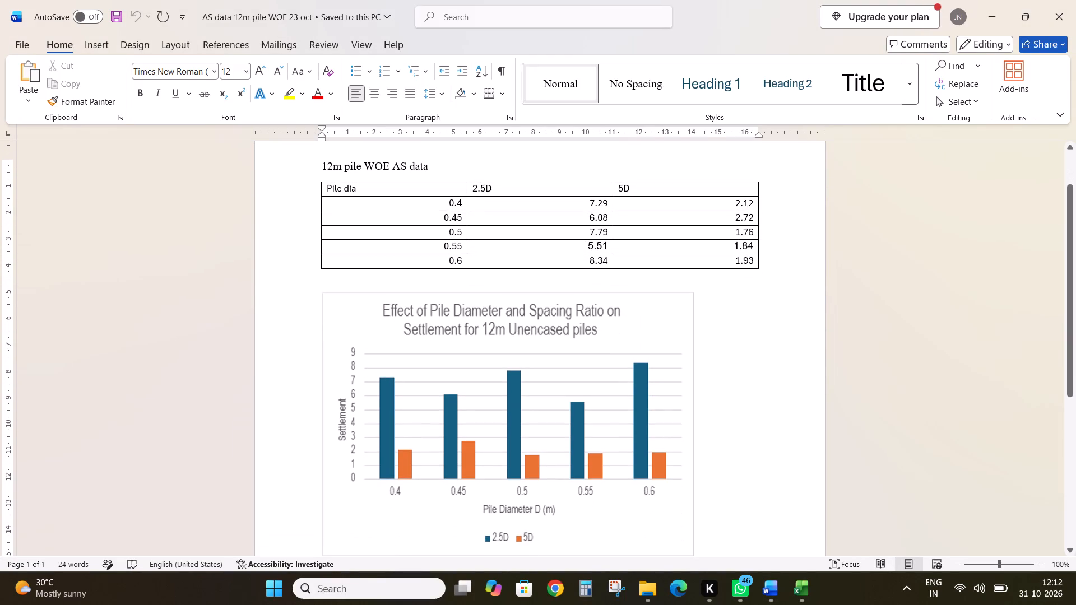
{"action": "left_click", "coordinate": [570, 346]}
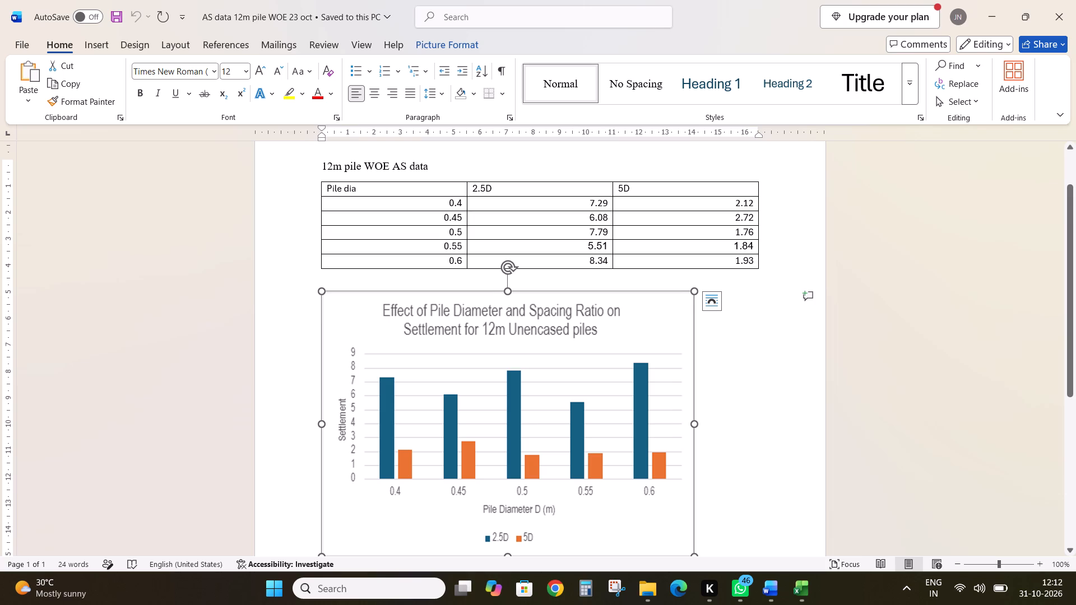
{"action": "key", "text": "ctrl+c"}
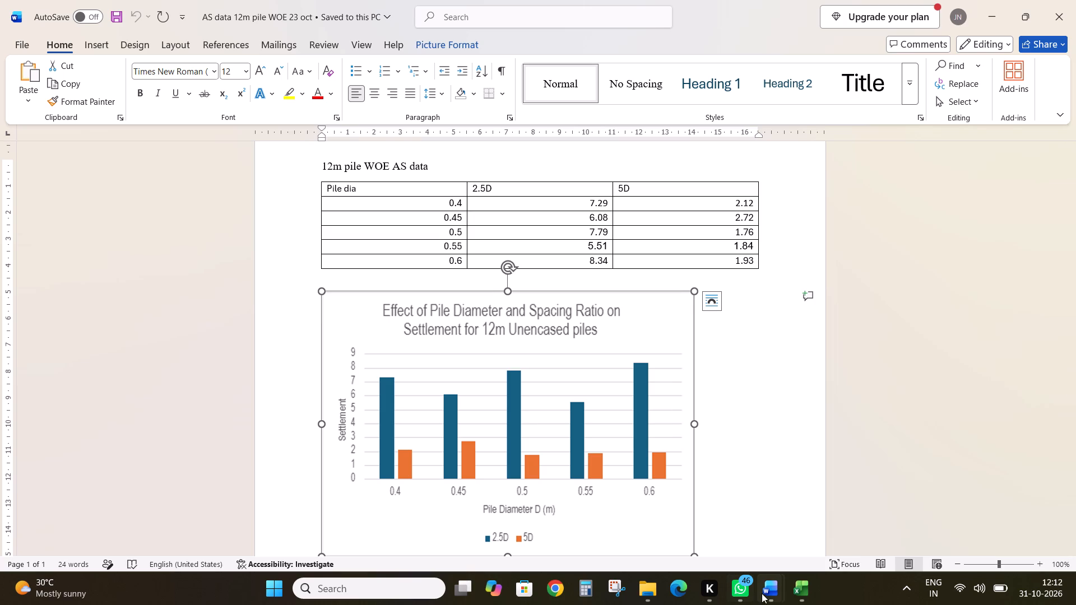
Bring up the open Word documents to switch to the one receiving the copied chart.
{"action": "left_click", "coordinate": [766, 593]}
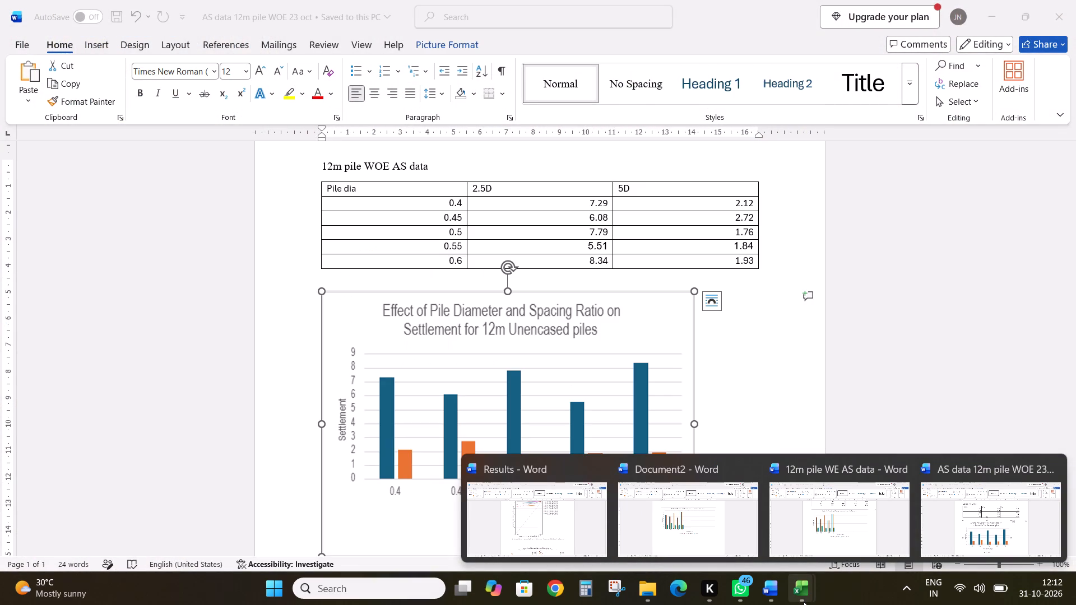
Switch to Document2 and paste the copied 12m Unencased piles settlement chart on a new line below the 12m piles chart on page 3.
{"action": "left_click", "coordinate": [781, 425]}
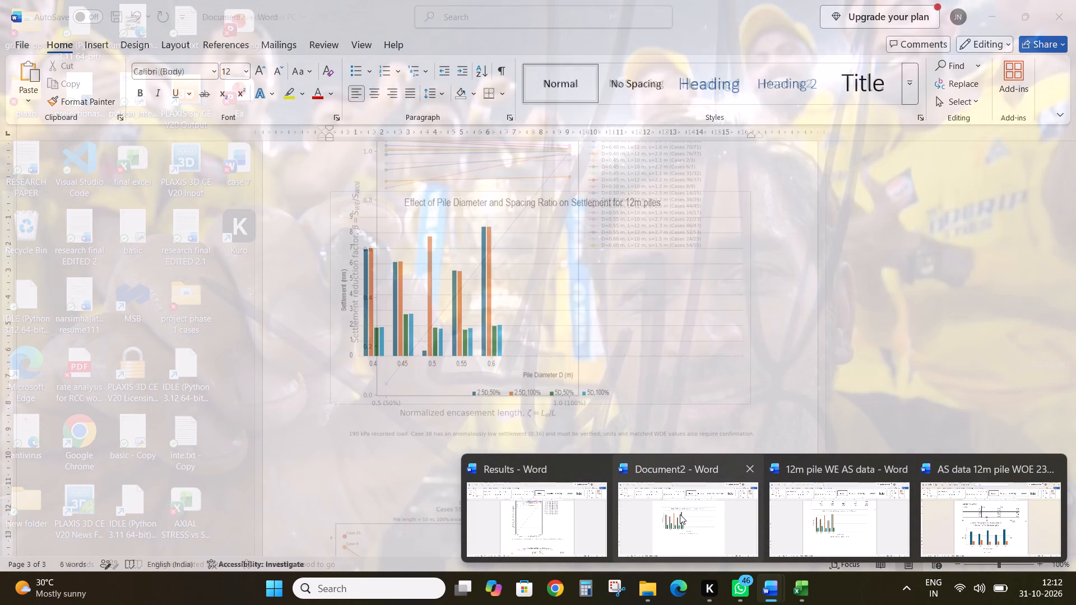
{"action": "left_click", "coordinate": [680, 514]}
{"action": "scroll", "coordinate": [676, 441], "scroll_direction": "up", "scroll_amount": 1}
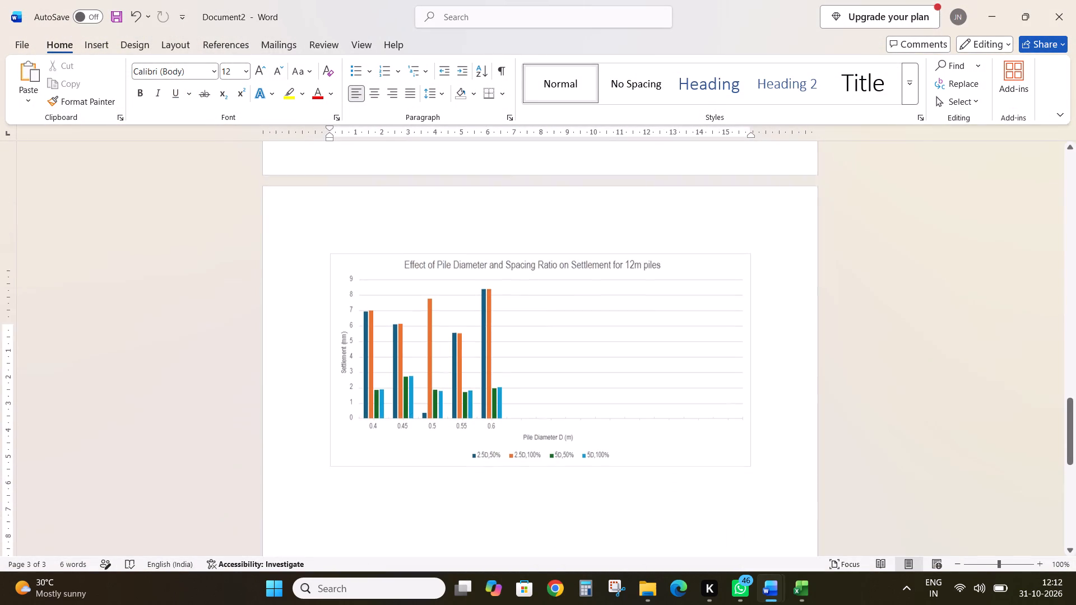
{"action": "scroll", "coordinate": [676, 441], "scroll_direction": "up", "scroll_amount": 1}
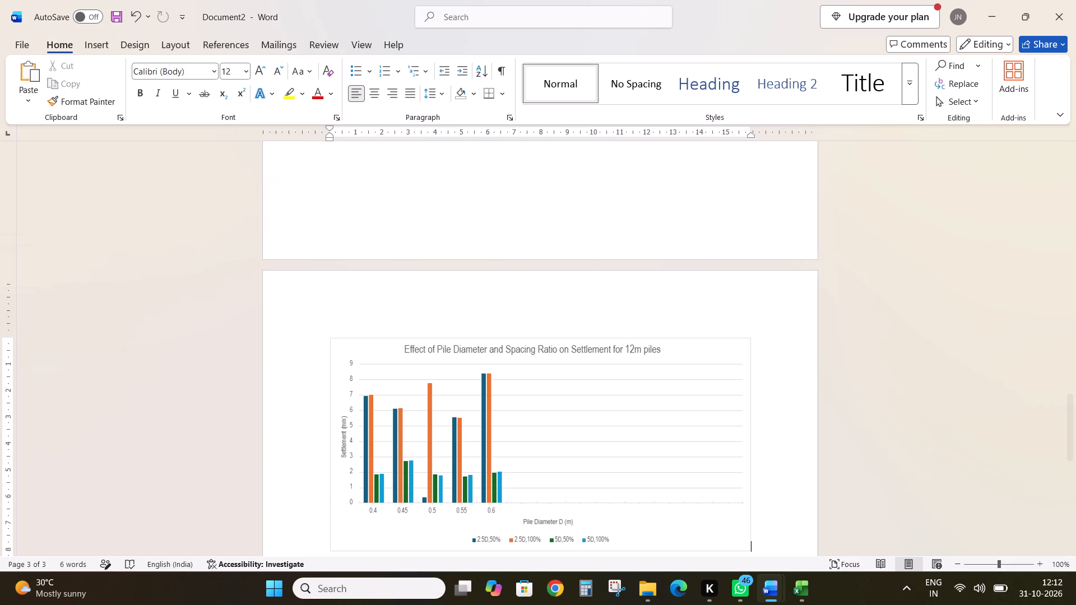
{"action": "scroll", "coordinate": [676, 441], "scroll_direction": "down", "scroll_amount": 1}
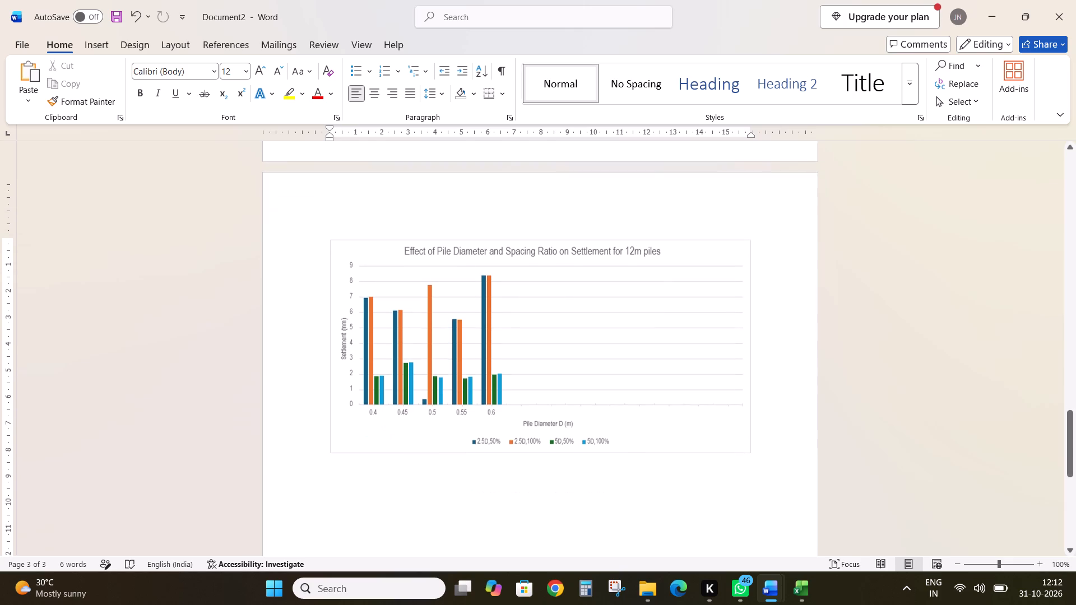
{"action": "key", "text": "Return"}
{"action": "key", "text": "ctrl+v"}
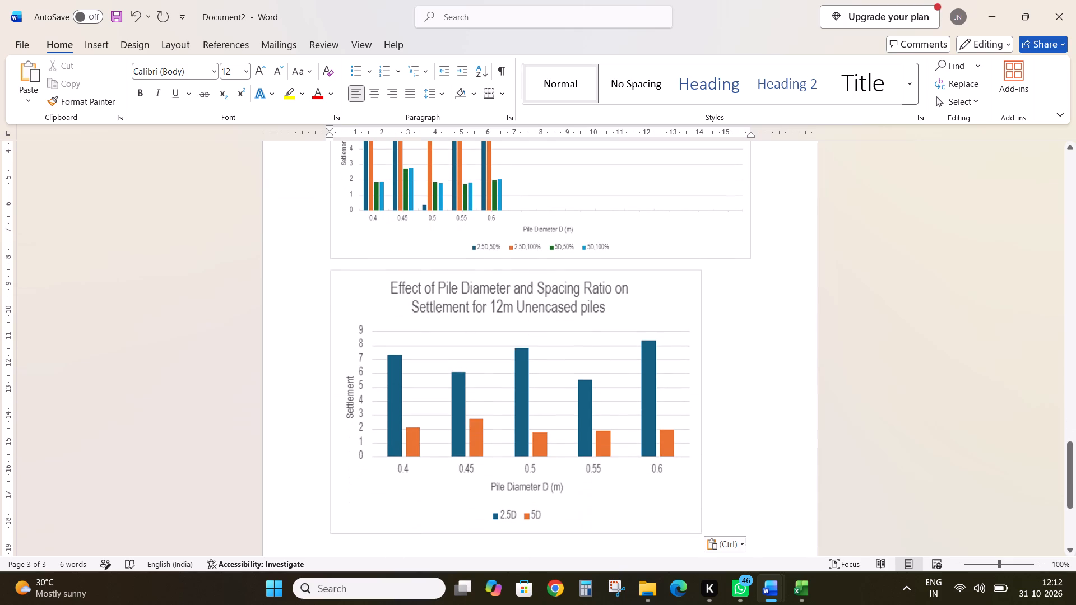
{"action": "scroll", "coordinate": [676, 441], "scroll_direction": "down", "scroll_amount": 1}
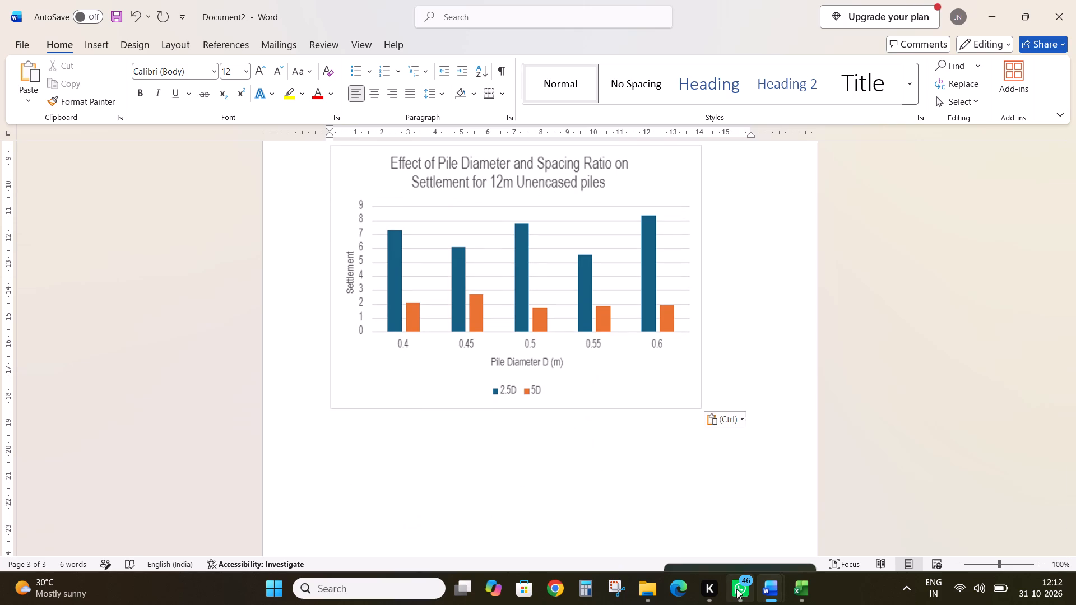
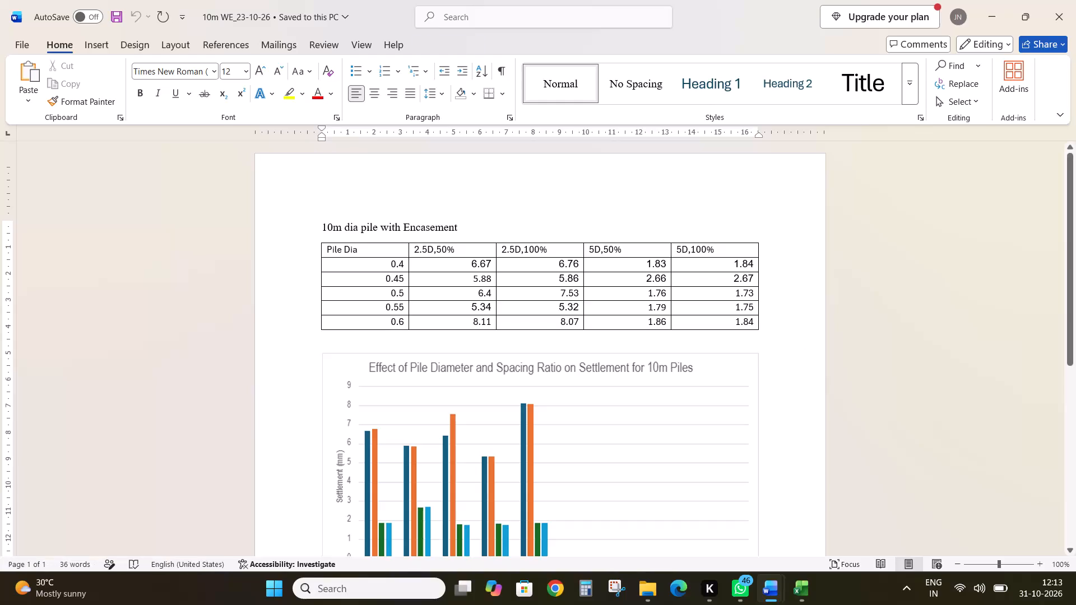
Copy the 10m Piles settlement chart into Document2, on a new line after the paired line charts and before the 12m piles chart.
{"action": "key", "text": "ctrl+c"}
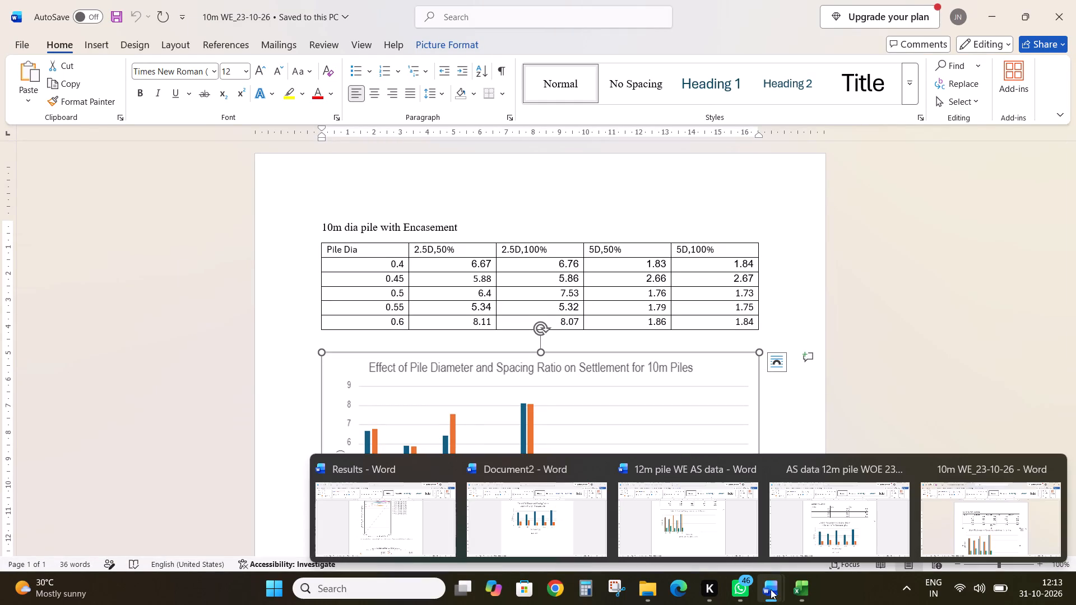
{"action": "left_click", "coordinate": [522, 526]}
{"action": "scroll", "coordinate": [571, 400], "scroll_direction": "up", "scroll_amount": 2}
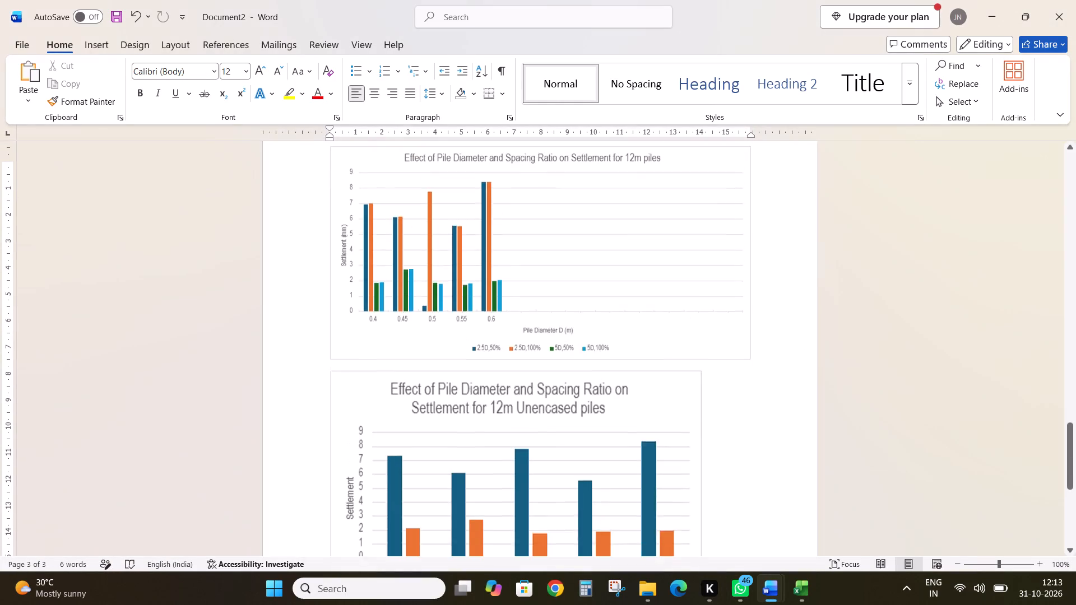
{"action": "scroll", "coordinate": [571, 400], "scroll_direction": "up", "scroll_amount": 3}
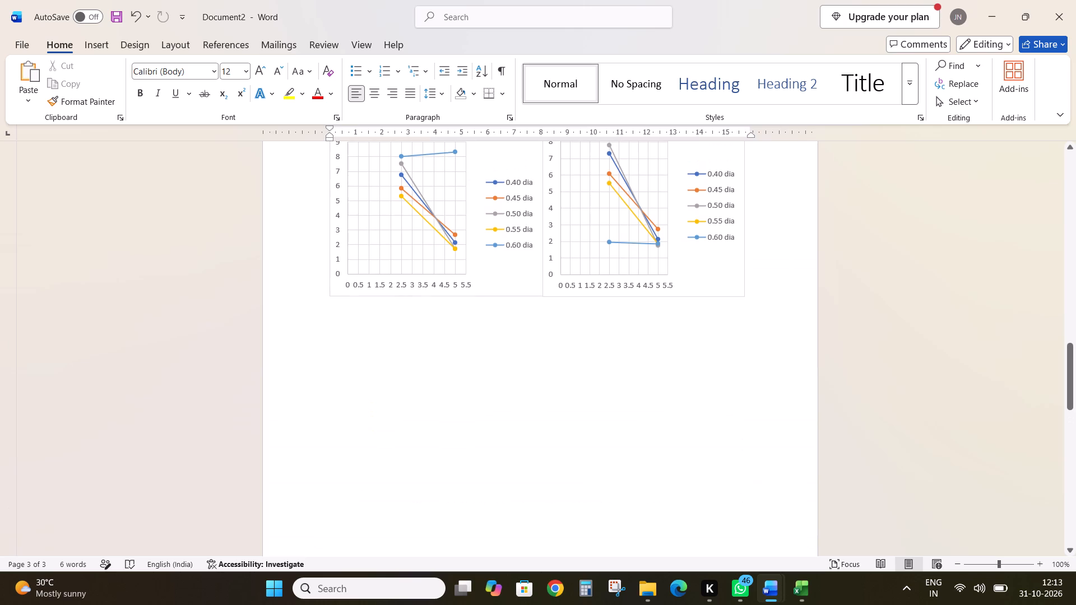
{"action": "left_click", "coordinate": [758, 296]}
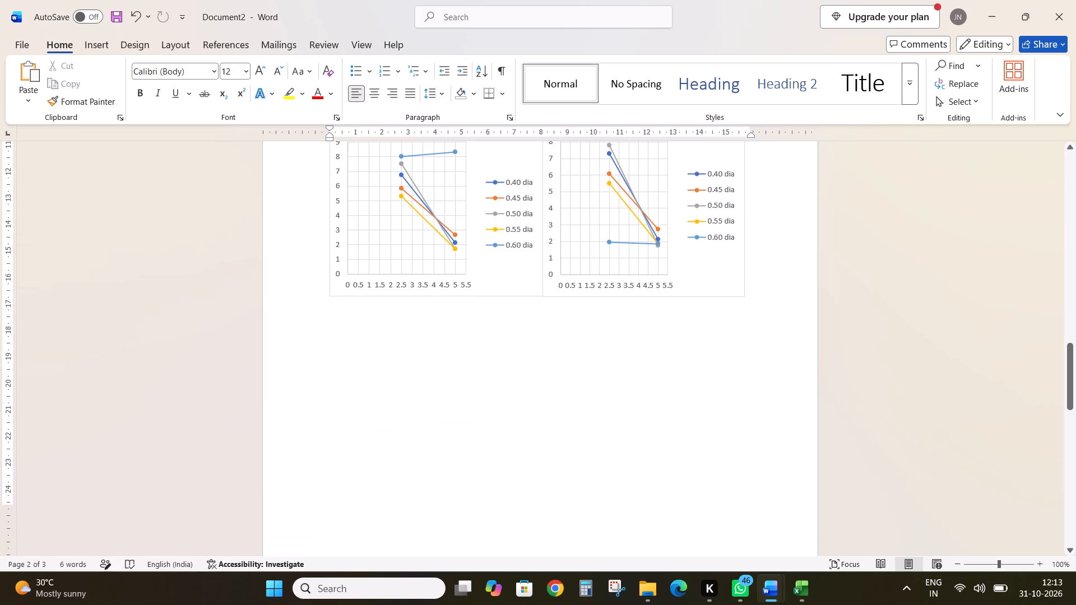
{"action": "key", "text": "Return"}
{"action": "key", "text": "ctrl+v"}
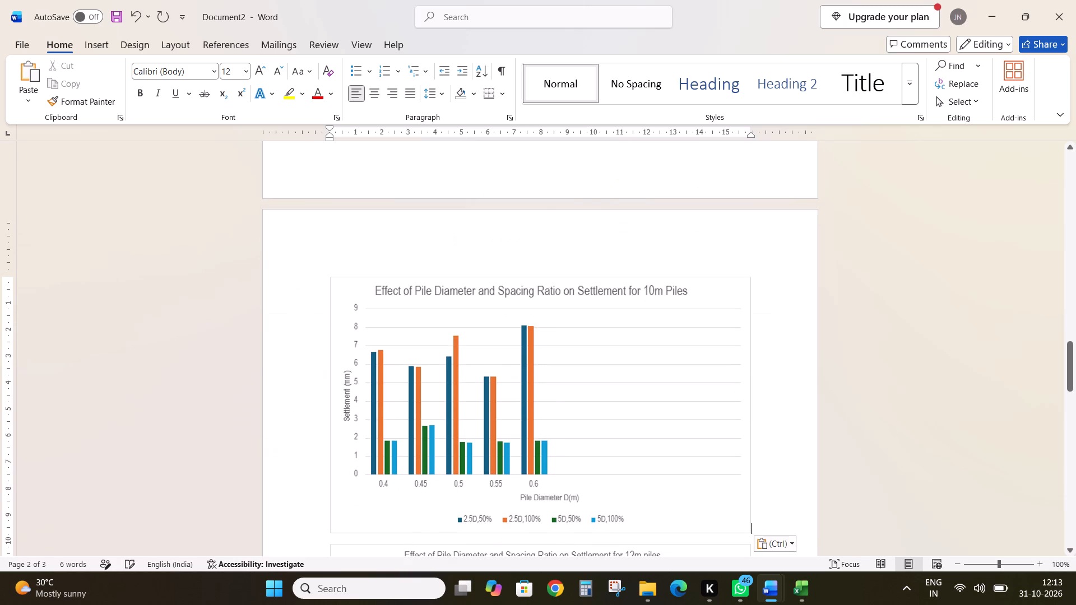
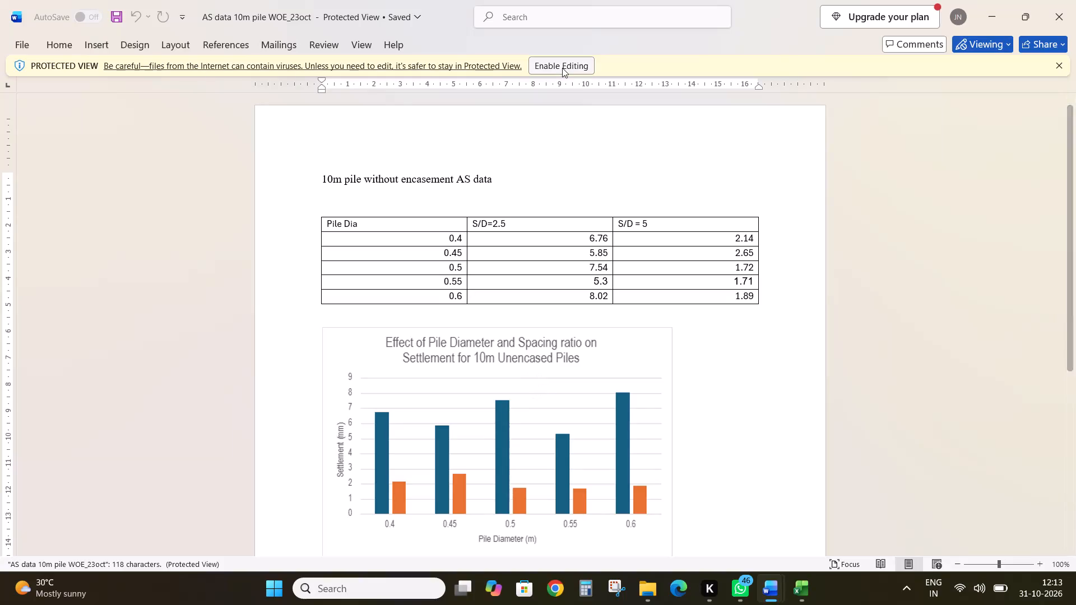
Copy the 10m Unencased Piles chart from the AS data 10m pile WOE_23oct file into Document2, on a new line between the 10m and 12m Piles charts.
{"action": "left_click", "coordinate": [562, 68]}
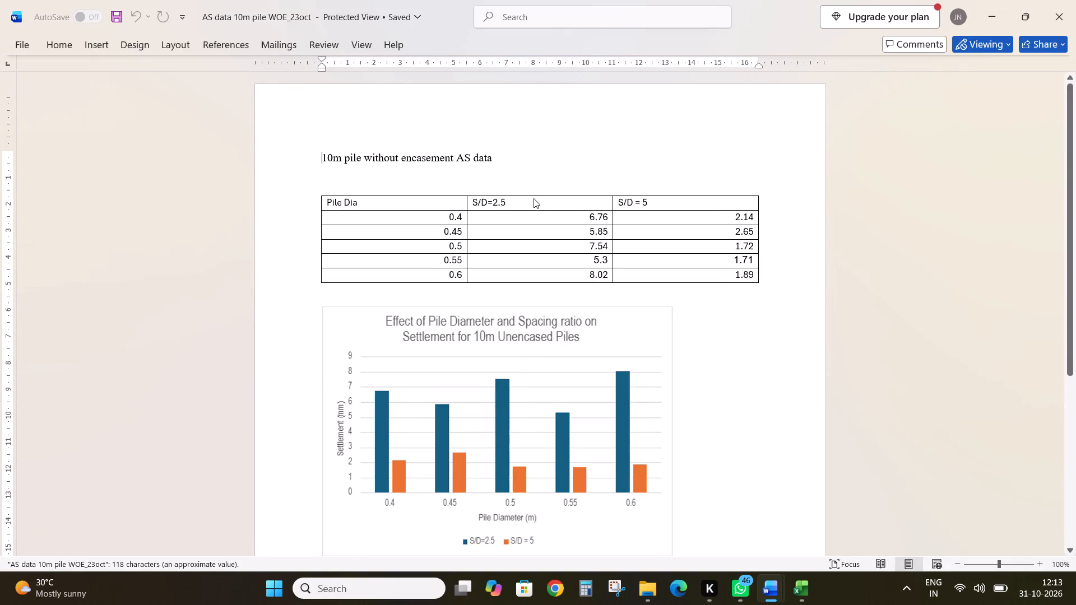
{"action": "left_click", "coordinate": [551, 414]}
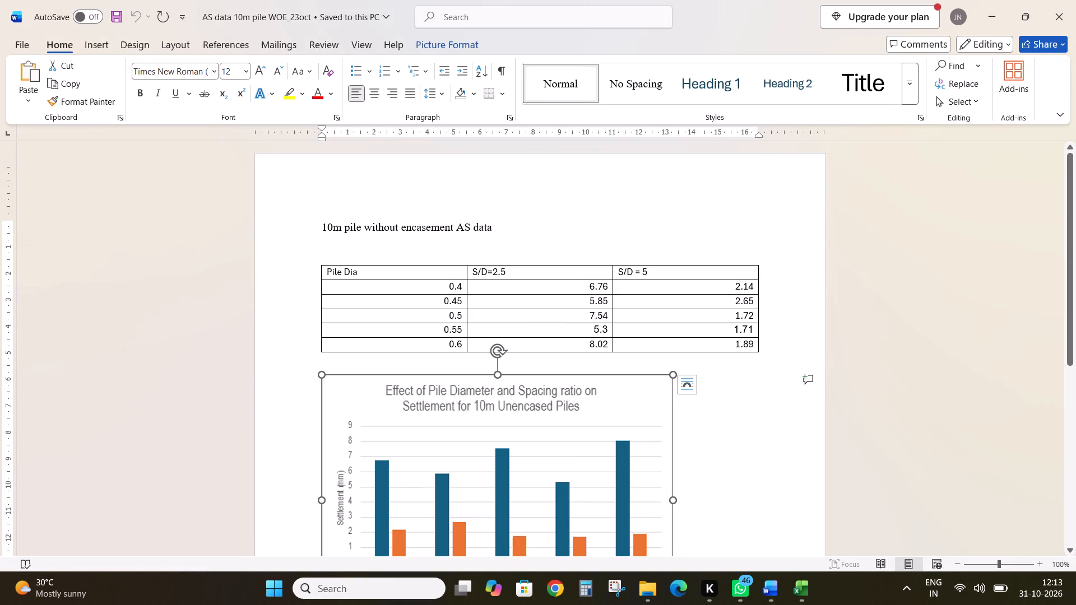
{"action": "key", "text": "ctrl+c"}
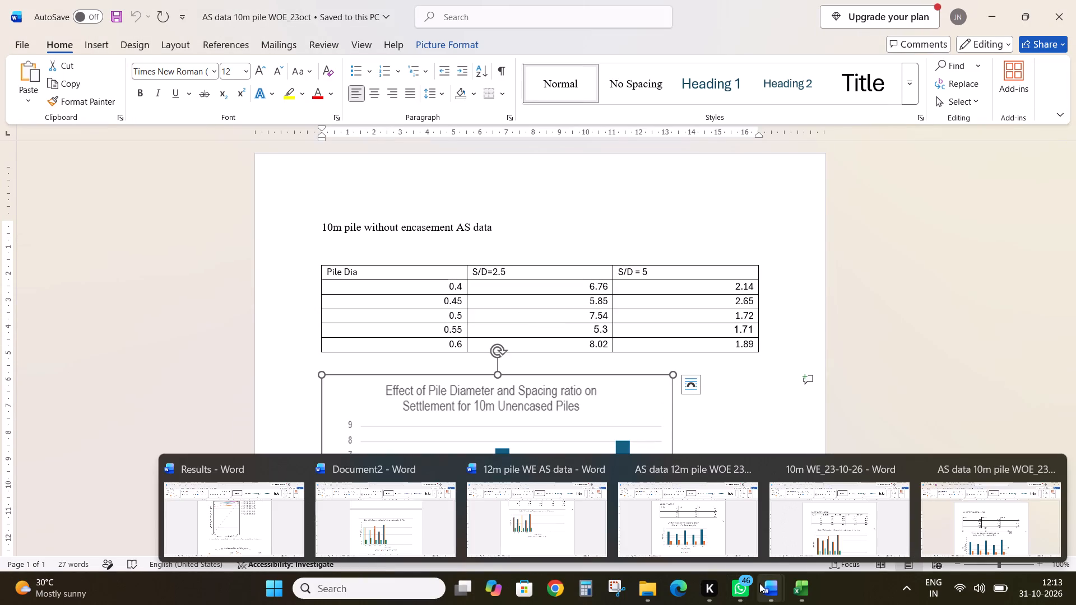
{"action": "left_click", "coordinate": [373, 477]}
{"action": "scroll", "coordinate": [523, 317], "scroll_direction": "down", "scroll_amount": 1}
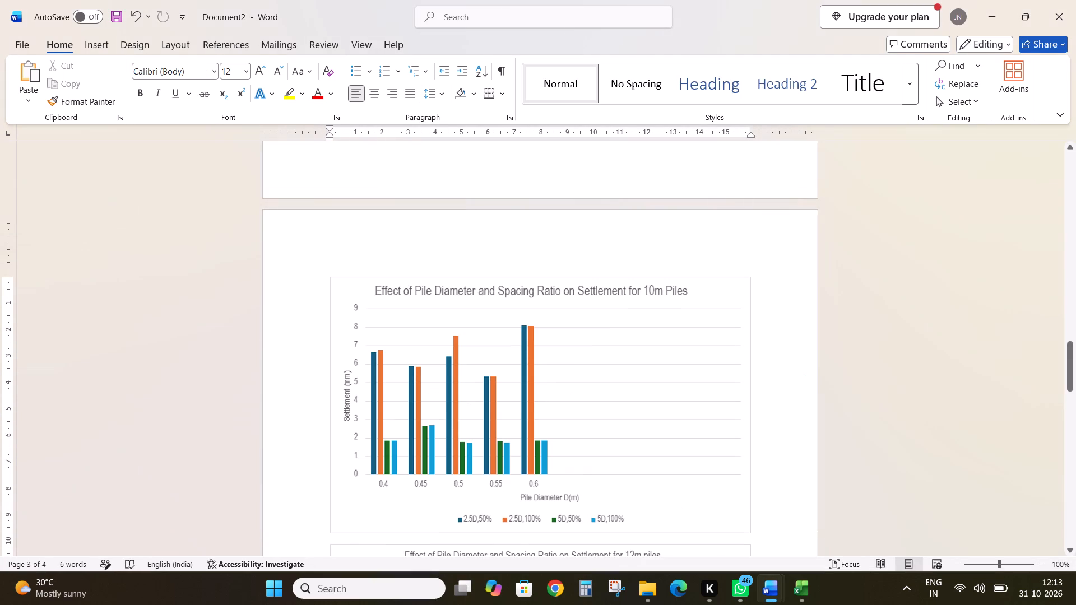
{"action": "scroll", "coordinate": [523, 317], "scroll_direction": "down", "scroll_amount": 1}
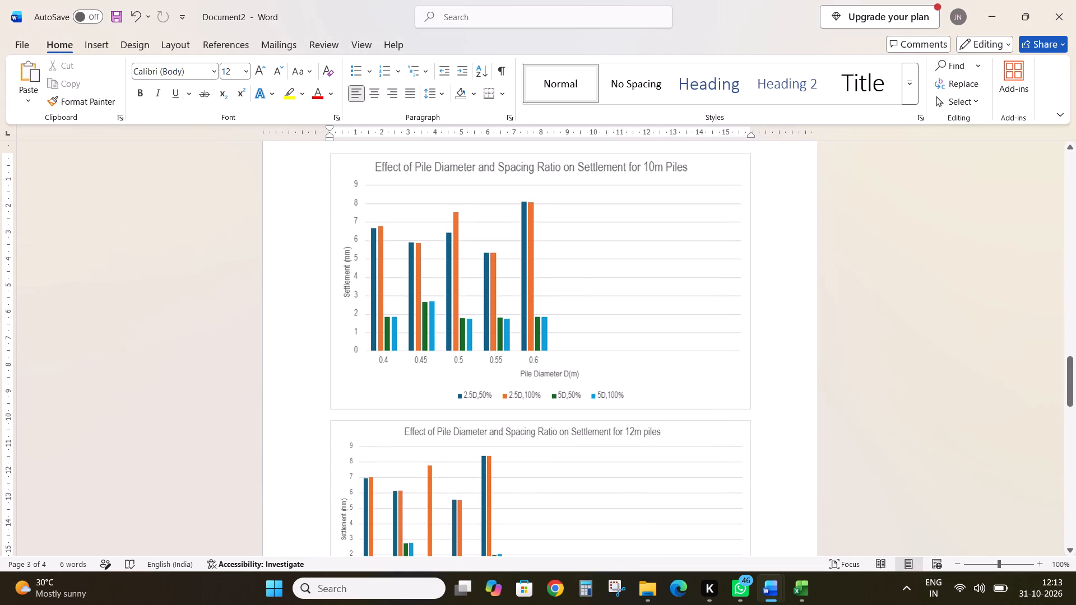
{"action": "key", "text": "Return"}
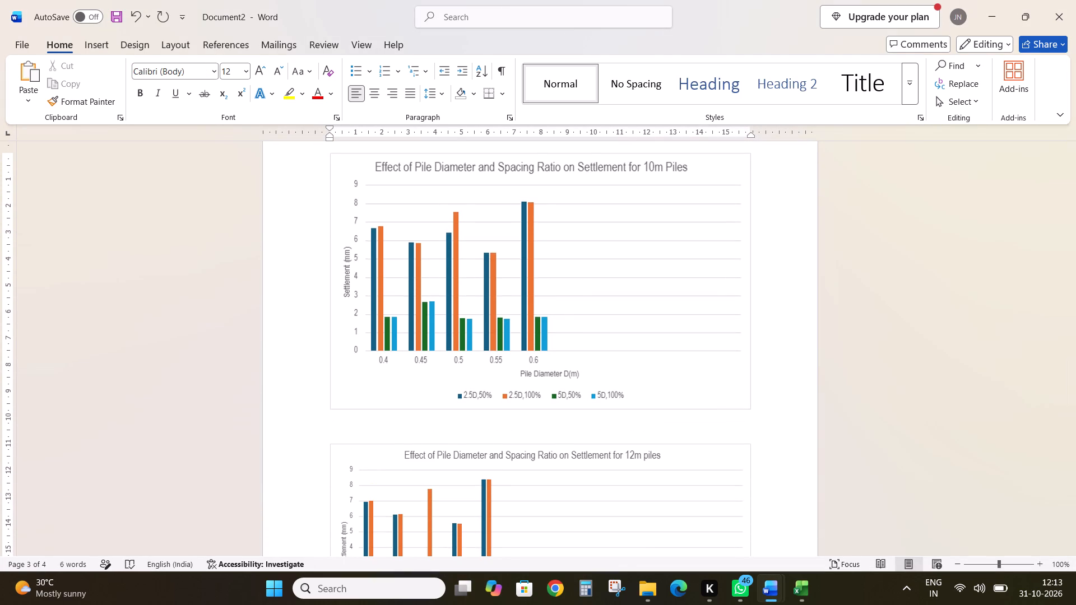
{"action": "key", "text": "ctrl+v"}
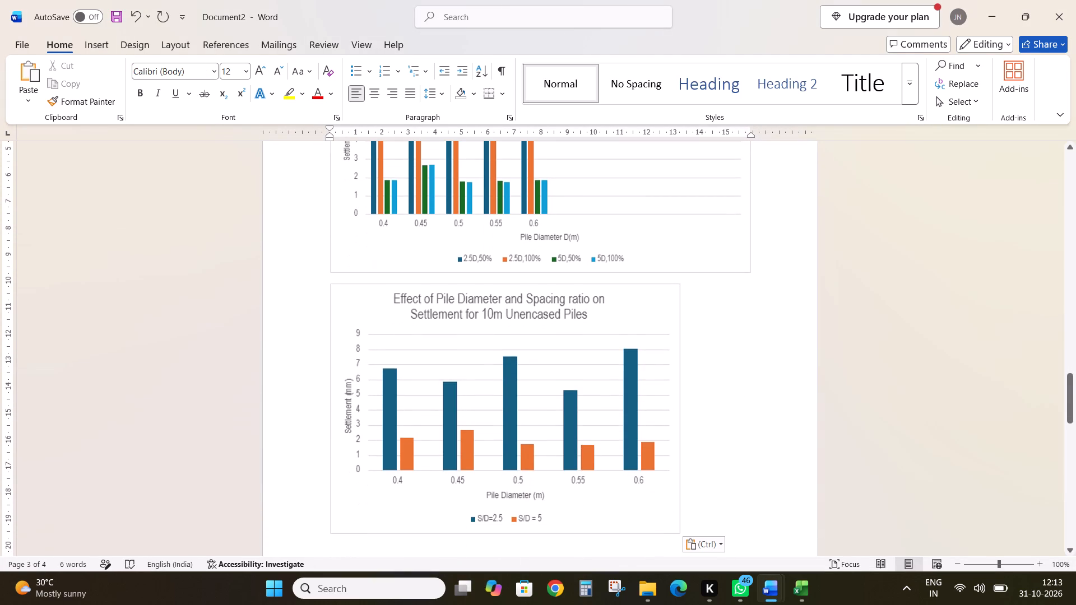
Add blank lines after the paired 10m and 12m pile WOE charts, leaving one empty line above the 10m Piles chart on the following page.
{"action": "scroll", "coordinate": [649, 325], "scroll_direction": "down", "scroll_amount": 3}
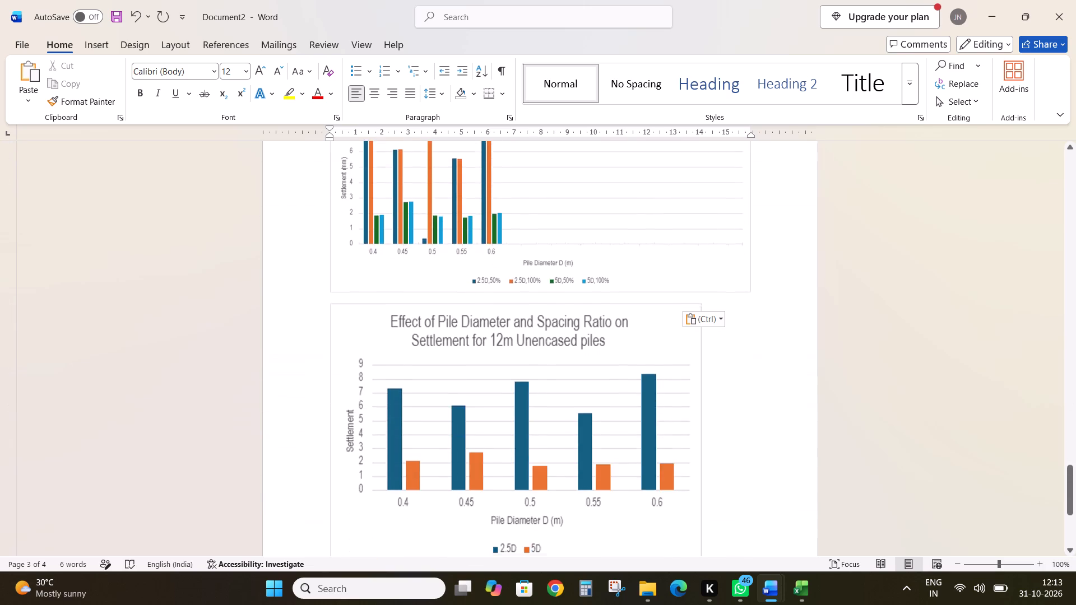
{"action": "scroll", "coordinate": [649, 325], "scroll_direction": "down", "scroll_amount": 1}
{"action": "scroll", "coordinate": [649, 325], "scroll_direction": "up", "scroll_amount": 5}
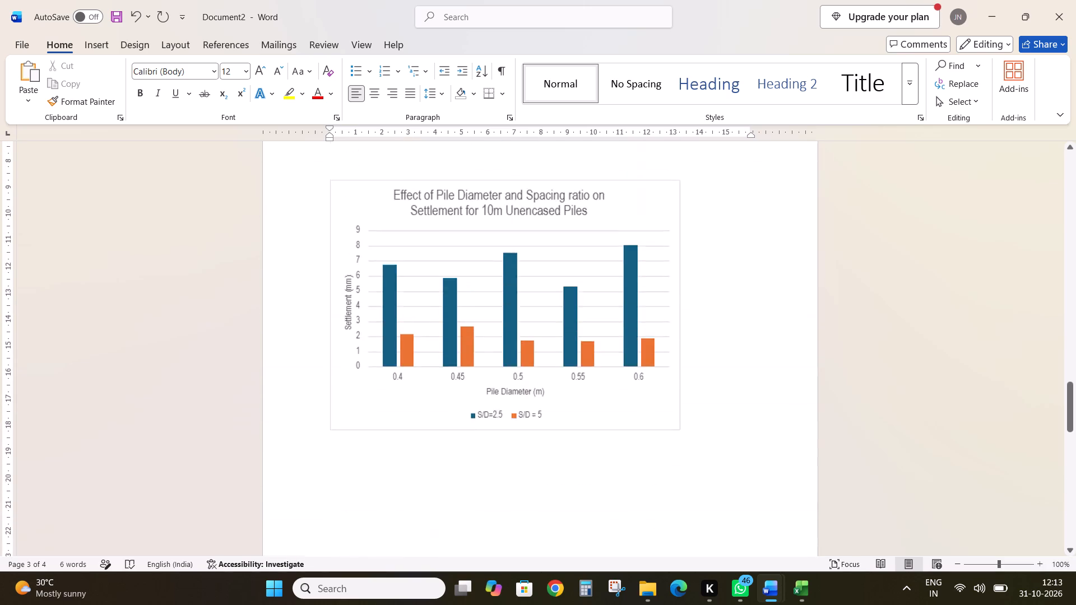
{"action": "scroll", "coordinate": [649, 325], "scroll_direction": "up", "scroll_amount": 2}
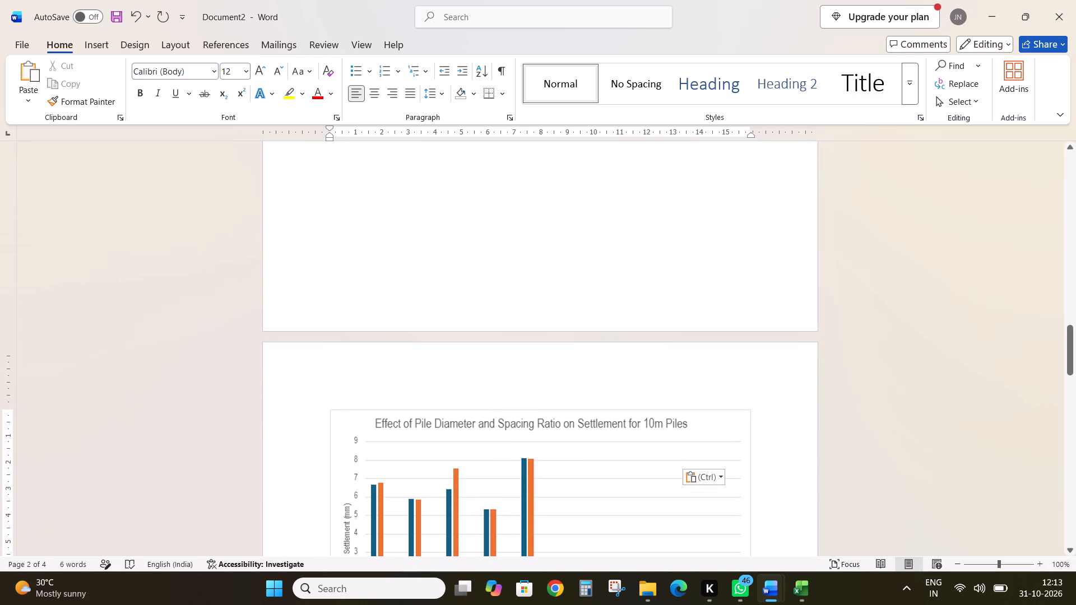
{"action": "scroll", "coordinate": [671, 439], "scroll_direction": "down", "scroll_amount": 1}
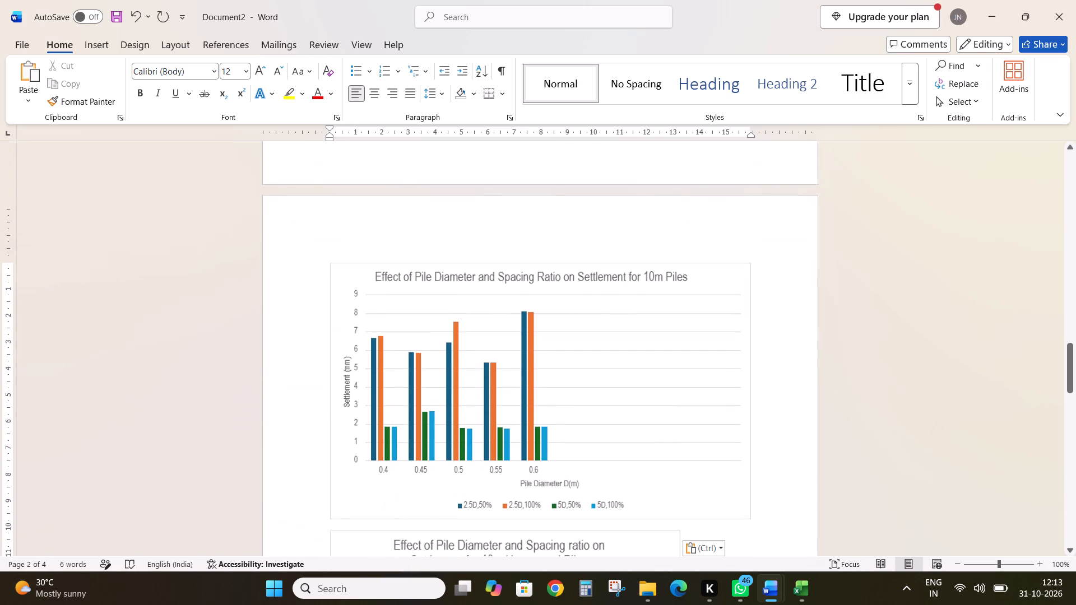
{"action": "scroll", "coordinate": [671, 439], "scroll_direction": "down", "scroll_amount": 1}
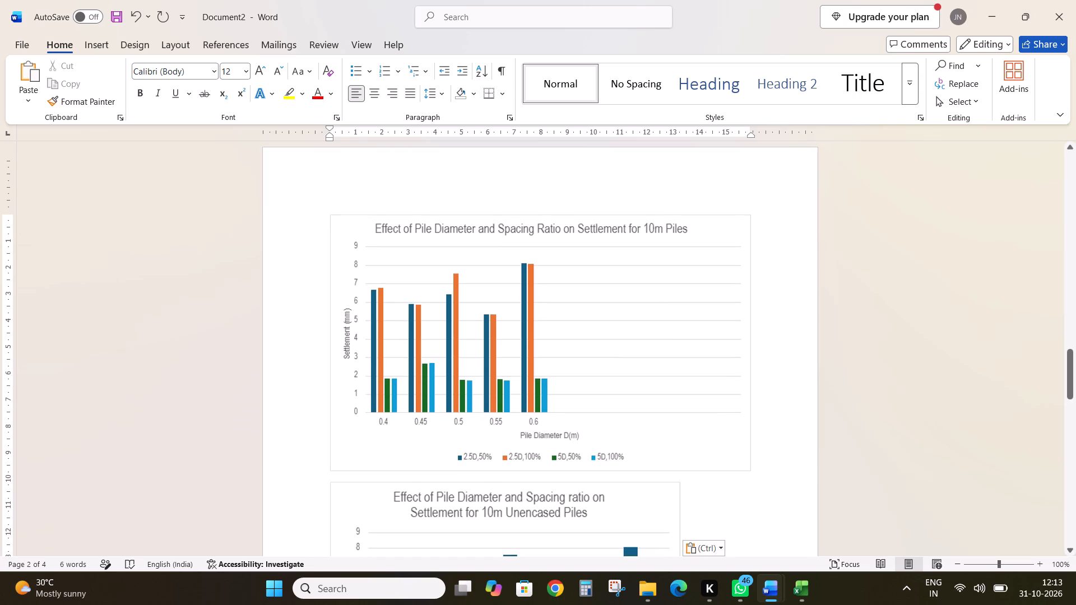
{"action": "scroll", "coordinate": [648, 367], "scroll_direction": "up", "scroll_amount": 1}
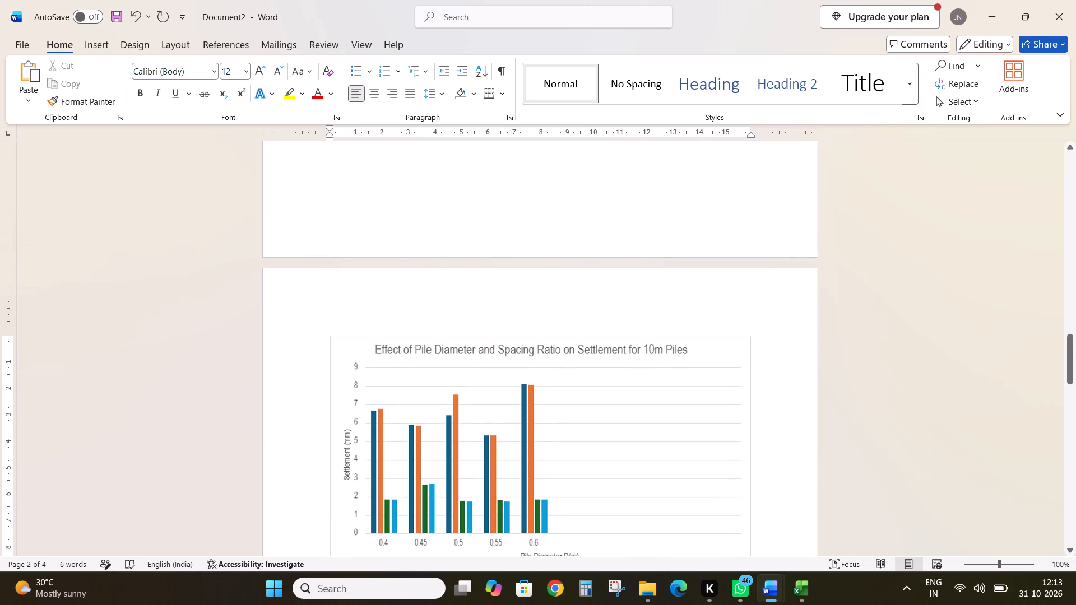
{"action": "left_click", "coordinate": [679, 183]}
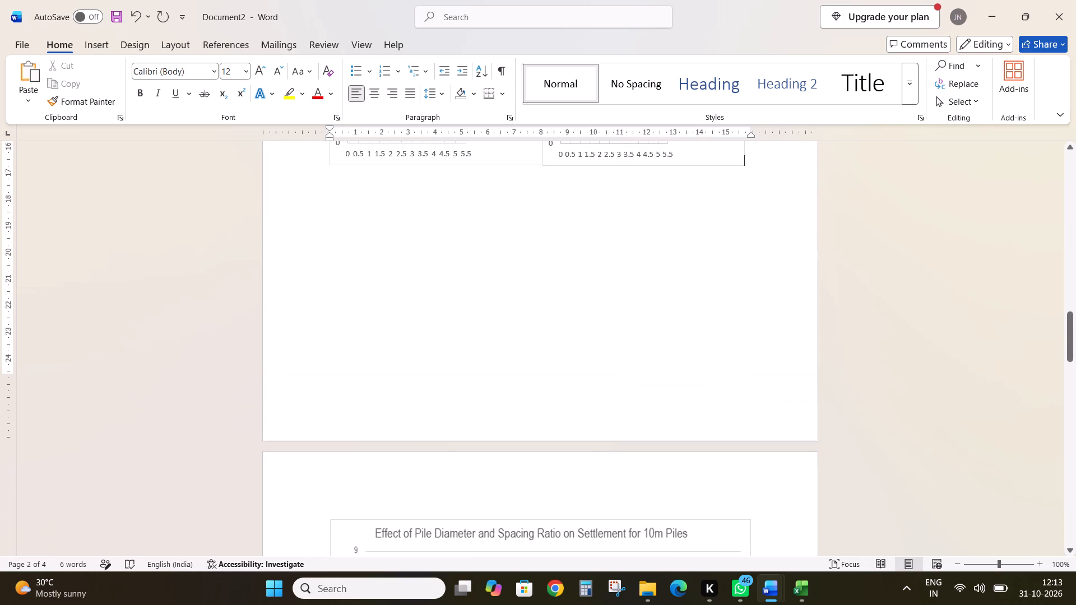
{"action": "key", "text": "Return"}
{"action": "key", "text": "Return"}
{"action": "key", "text": "Return"}
{"action": "key", "text": "Return"}
{"action": "key", "text": "Return"}
{"action": "key", "text": "Return"}
{"action": "key", "text": "Return"}
{"action": "key", "text": "Return"}
{"action": "key", "text": "Return"}
{"action": "key", "text": "Return"}
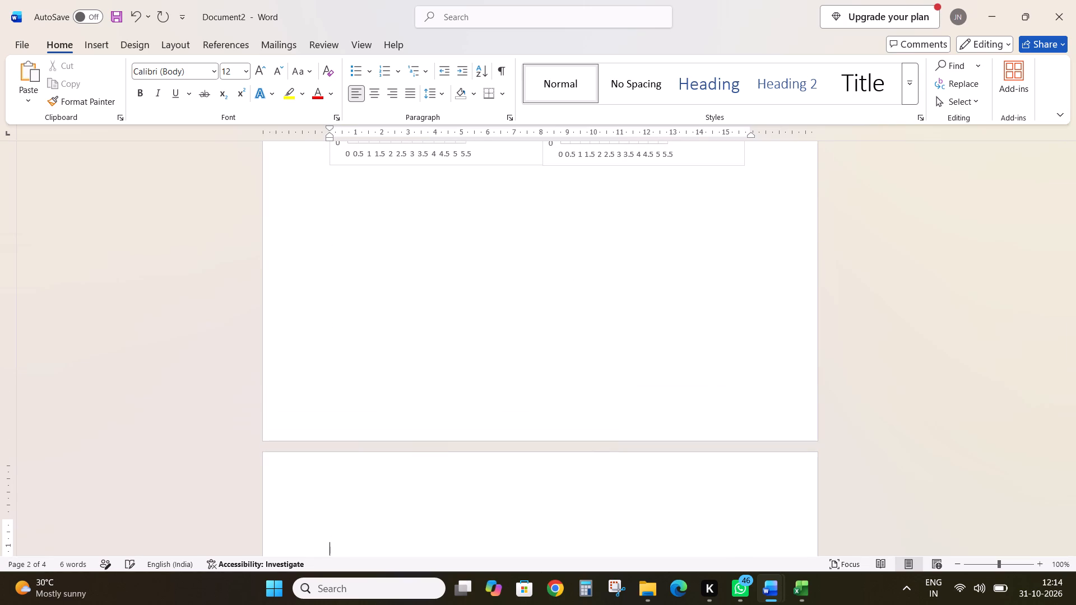
{"action": "key", "text": "BackSpace"}
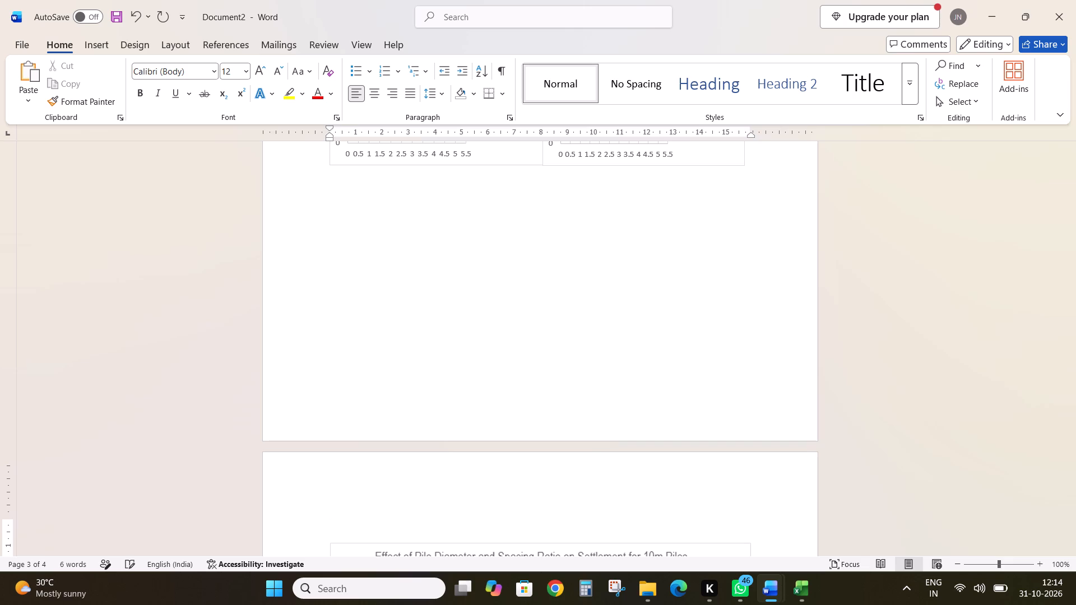
Enter the centred heading "EFFECT OF PILE DIAMETER AND PILE SPACING RATIO" above the 10m Piles chart.
{"action": "left_click", "coordinate": [375, 97]}
{"action": "type", "text": "EFFECT OF PILE"}
{"action": "key", "text": "space"}
{"action": "type", "text": "SP"}
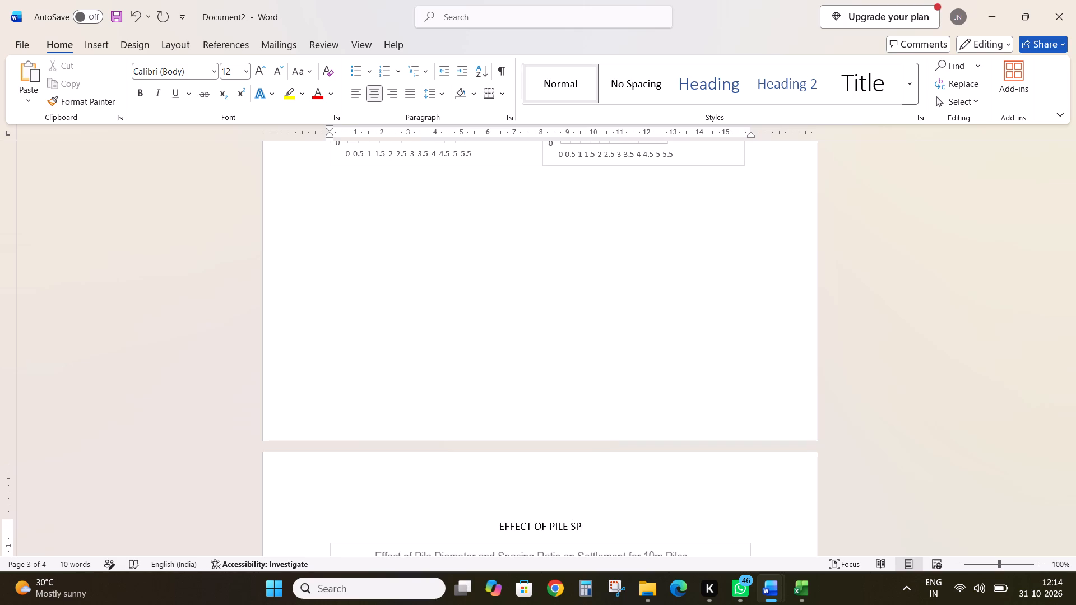
{"action": "key", "text": "BackSpace"}
{"action": "key", "text": "BackSpace"}
{"action": "type", "text": "DIAMETRE"}
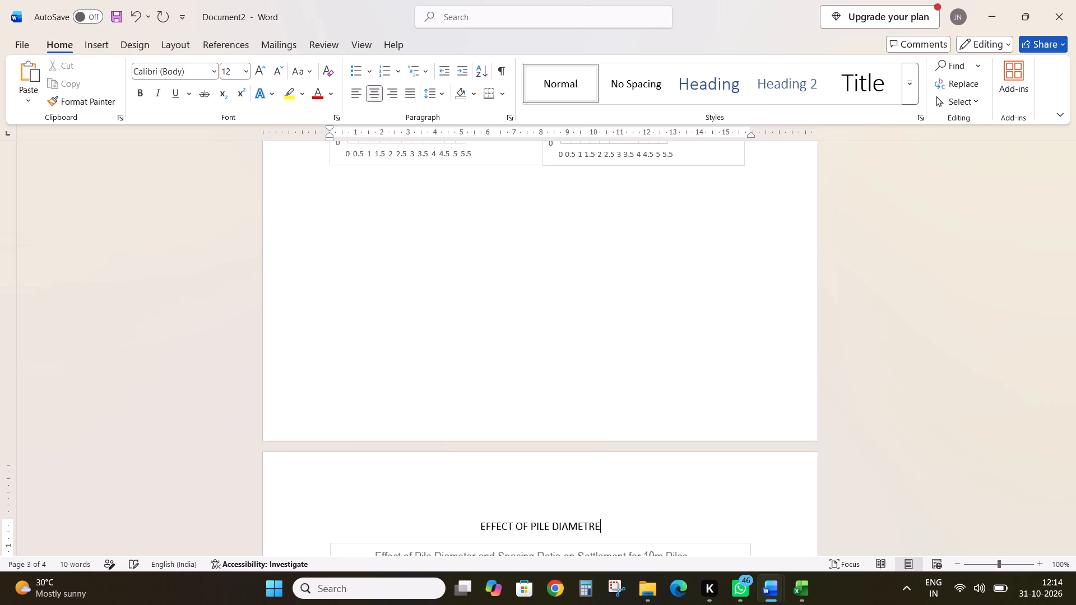
{"action": "key", "text": "space"}
{"action": "key", "text": "BackSpace"}
{"action": "key", "text": "BackSpace"}
{"action": "key", "text": "e"}
{"action": "key", "text": "BackSpace"}
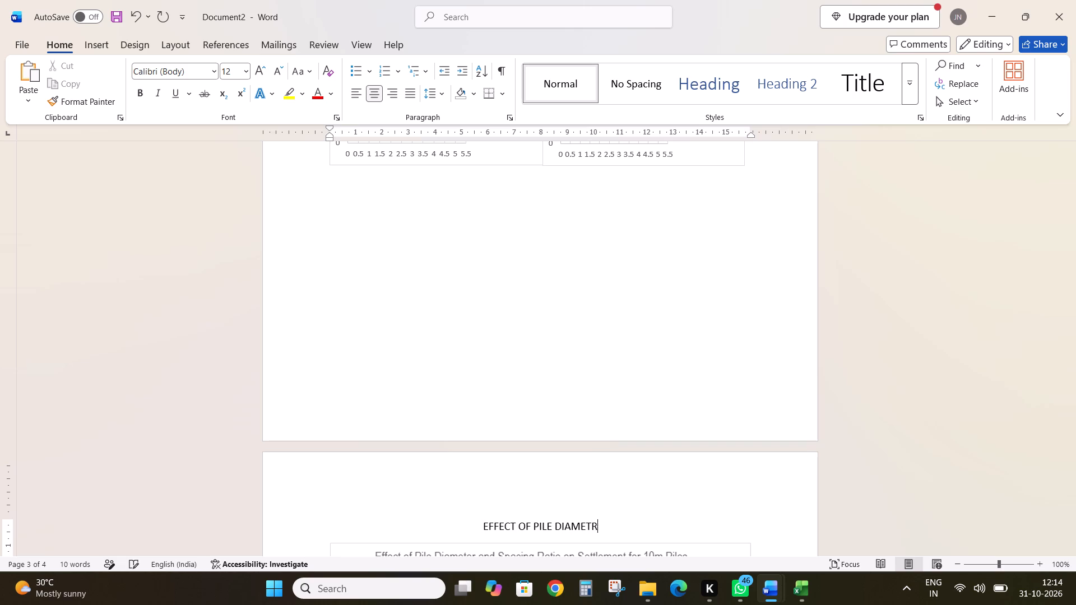
{"action": "key", "text": "BackSpace"}
{"action": "type", "text": "ER"}
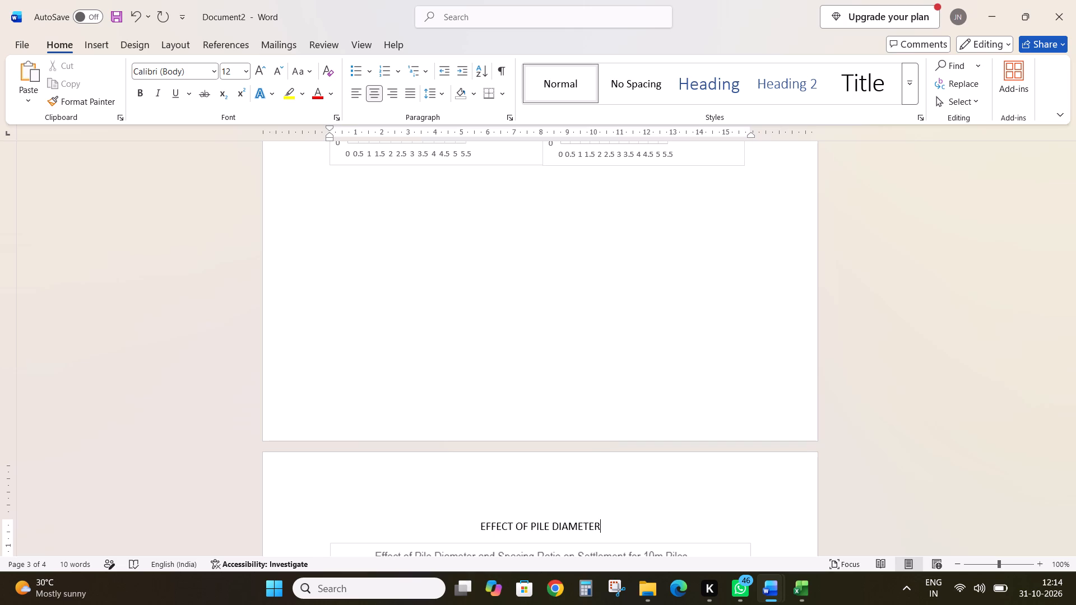
{"action": "key", "text": "space"}
{"action": "type", "text": "AND PILE SPACING RATIO"}
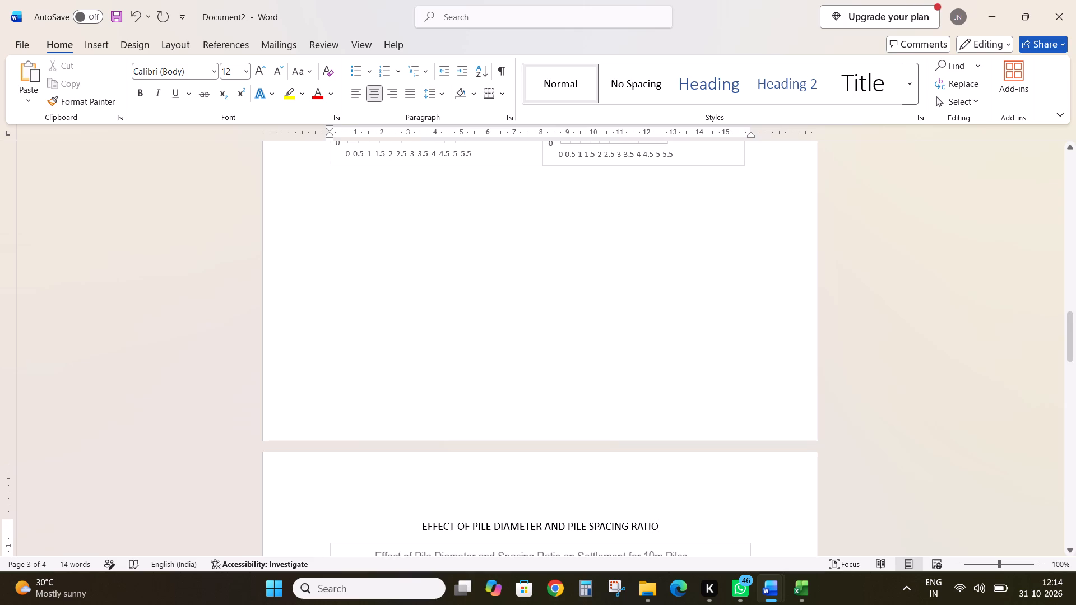
Add a bold "REFERENCE" heading on a new line below the 10m and 12m pile WOE charts, followed by a new line.
{"action": "scroll", "coordinate": [564, 353], "scroll_direction": "down", "scroll_amount": 2}
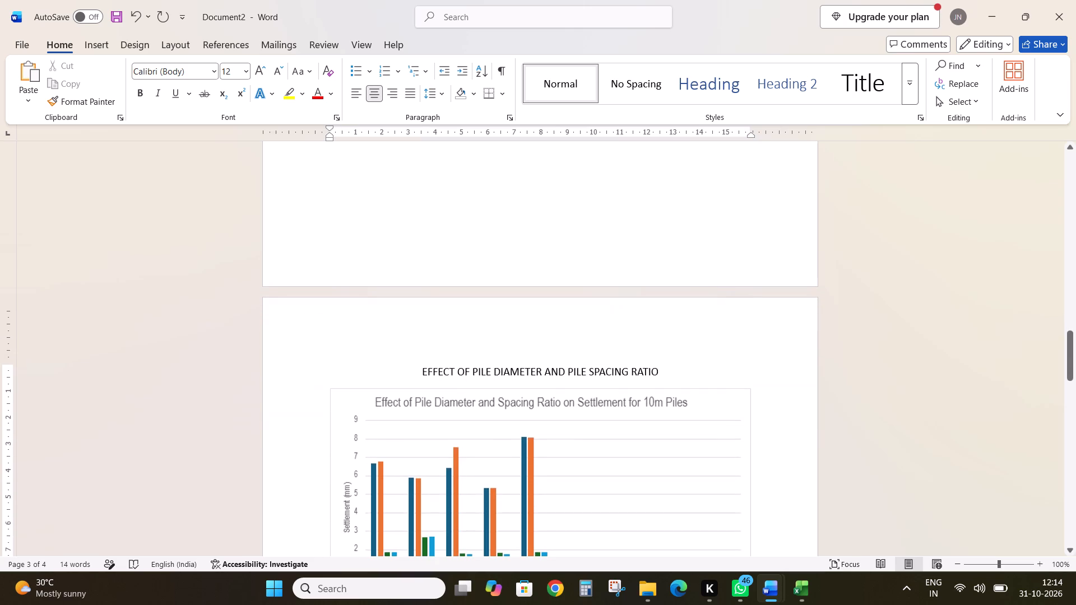
{"action": "scroll", "coordinate": [564, 305], "scroll_direction": "up", "scroll_amount": 2}
{"action": "scroll", "coordinate": [720, 327], "scroll_direction": "up", "scroll_amount": 3}
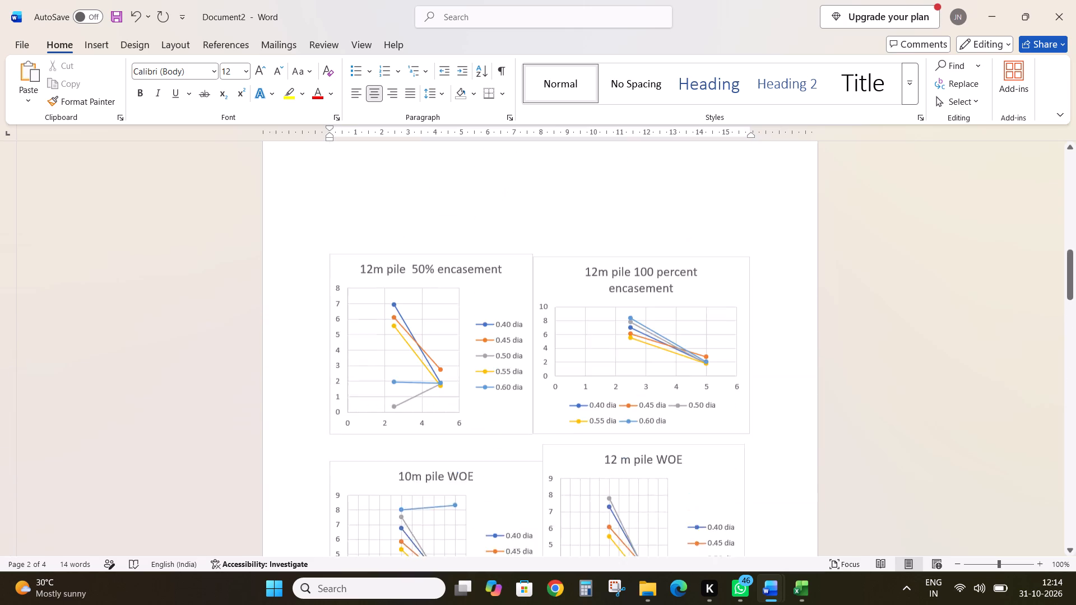
{"action": "scroll", "coordinate": [720, 327], "scroll_direction": "up", "scroll_amount": 3}
{"action": "scroll", "coordinate": [720, 327], "scroll_direction": "down", "scroll_amount": 4}
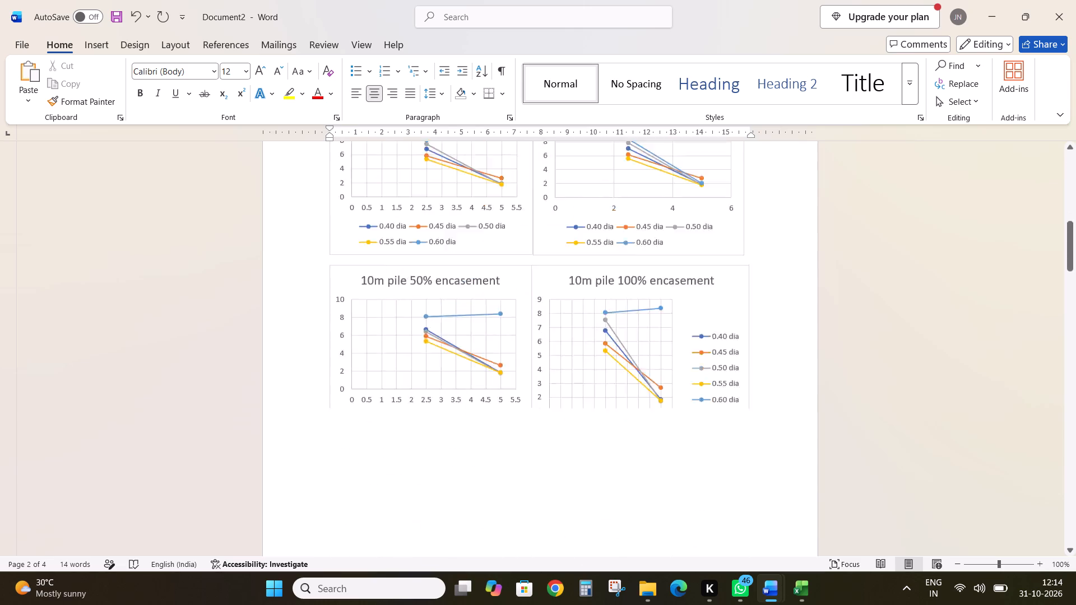
{"action": "scroll", "coordinate": [720, 327], "scroll_direction": "down", "scroll_amount": 6}
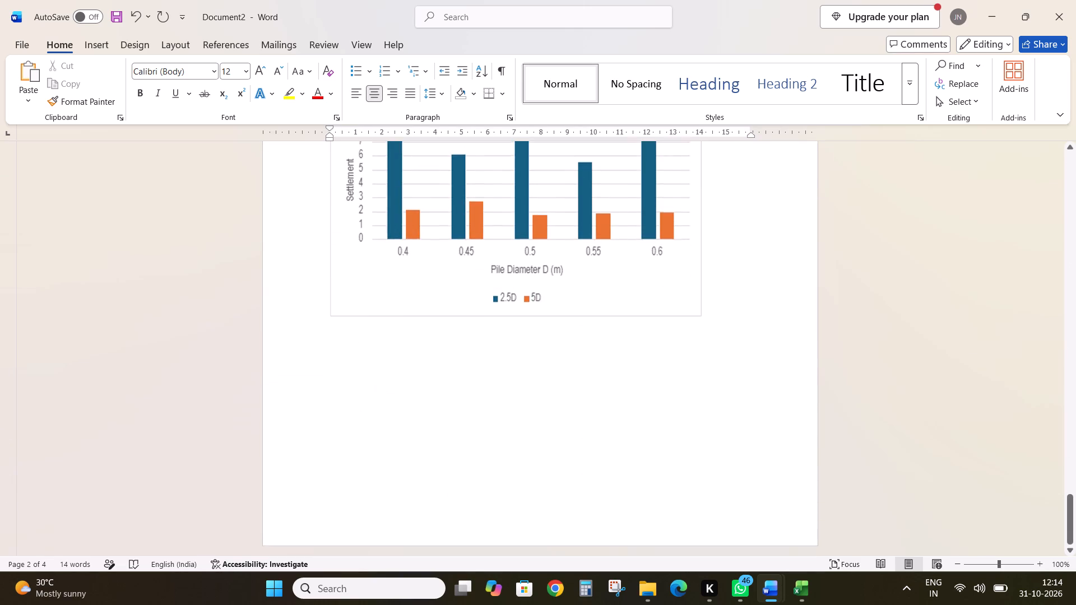
{"action": "scroll", "coordinate": [720, 327], "scroll_direction": "up", "scroll_amount": 6}
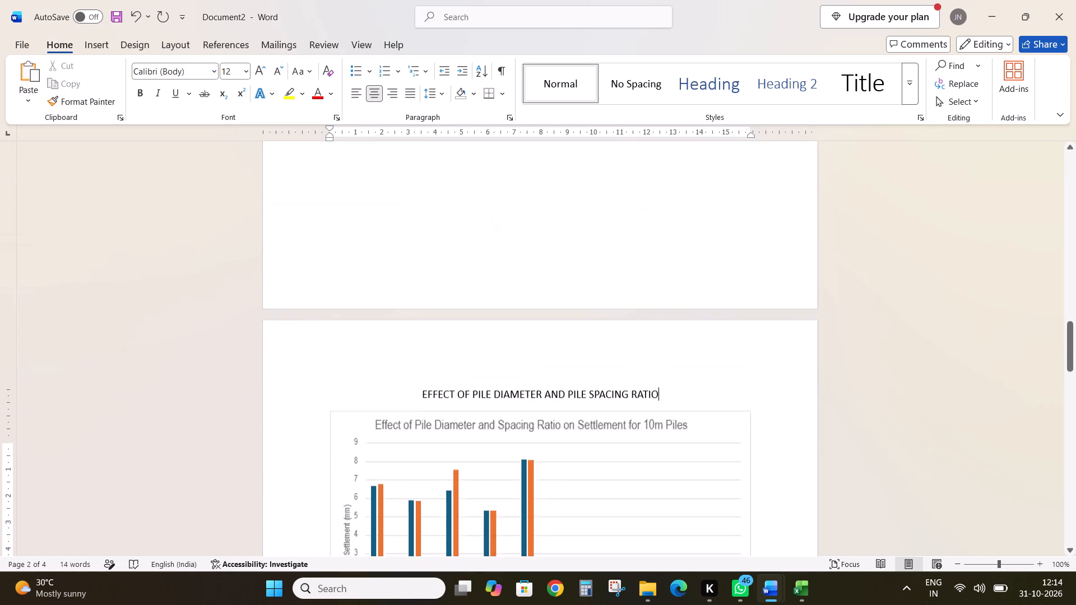
{"action": "scroll", "coordinate": [720, 327], "scroll_direction": "up", "scroll_amount": 2}
{"action": "left_click", "coordinate": [766, 319]}
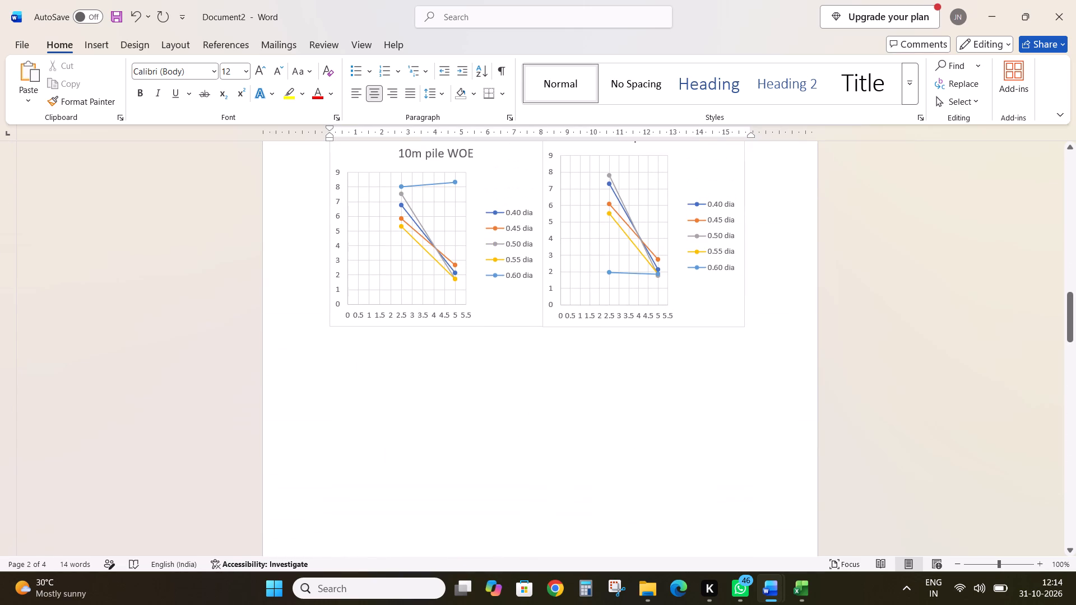
{"action": "key", "text": "Return"}
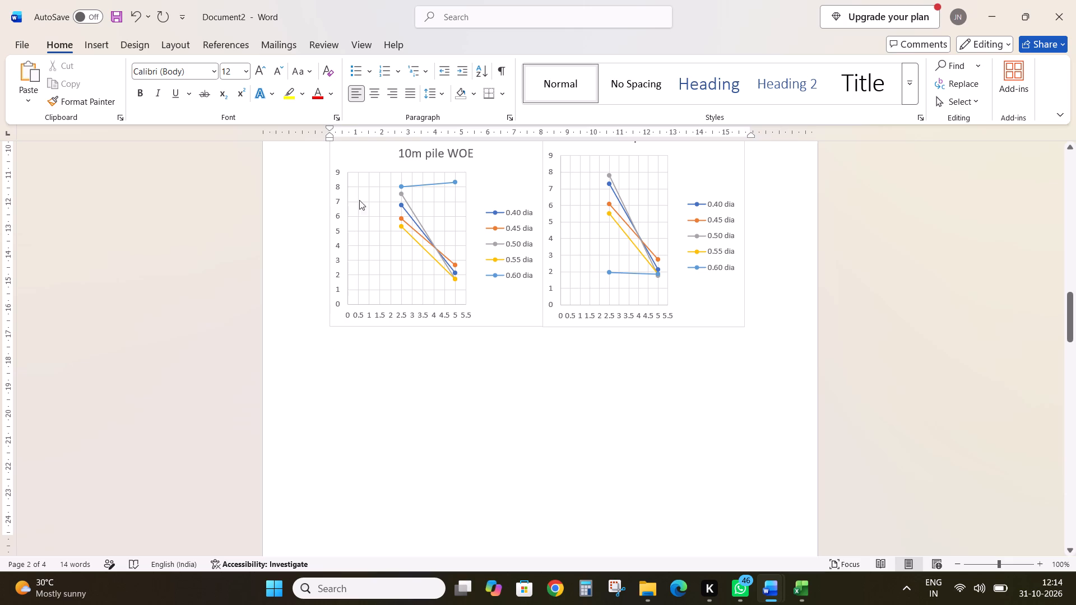
{"action": "left_click", "coordinate": [144, 96]}
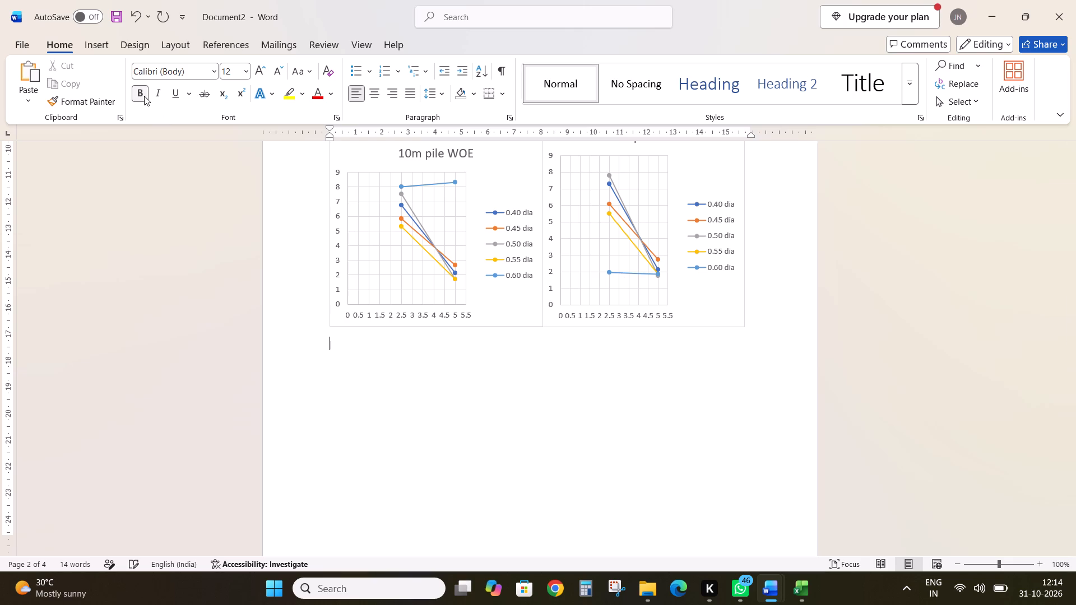
{"action": "type", "text": "REFERENCE"}
{"action": "key", "text": "Return"}
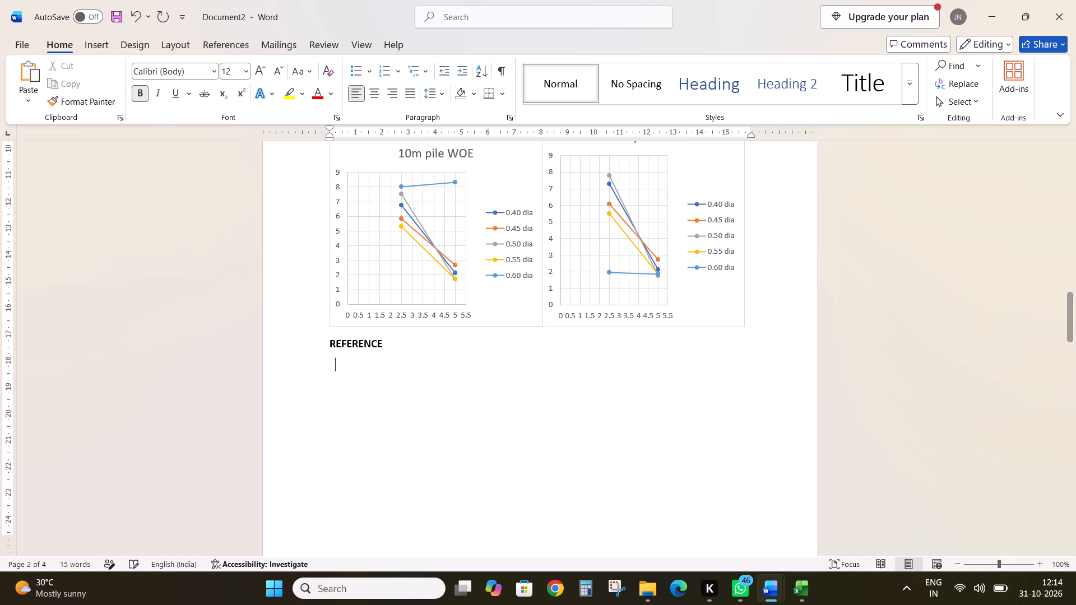
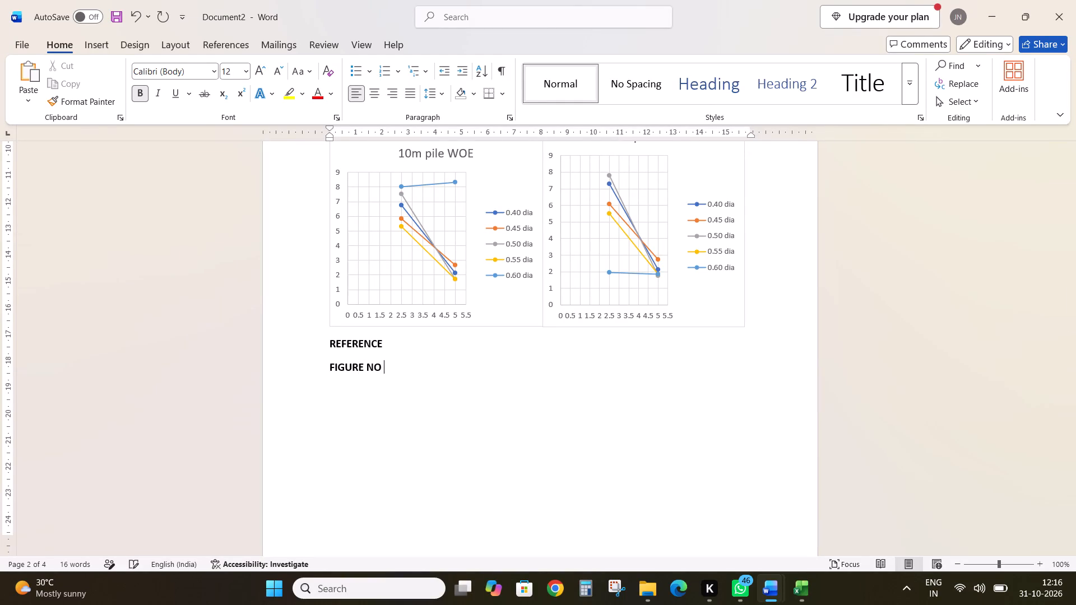
Complete the "FIGURE NO" line below the REFERENCE heading with "0 OF PLA/".
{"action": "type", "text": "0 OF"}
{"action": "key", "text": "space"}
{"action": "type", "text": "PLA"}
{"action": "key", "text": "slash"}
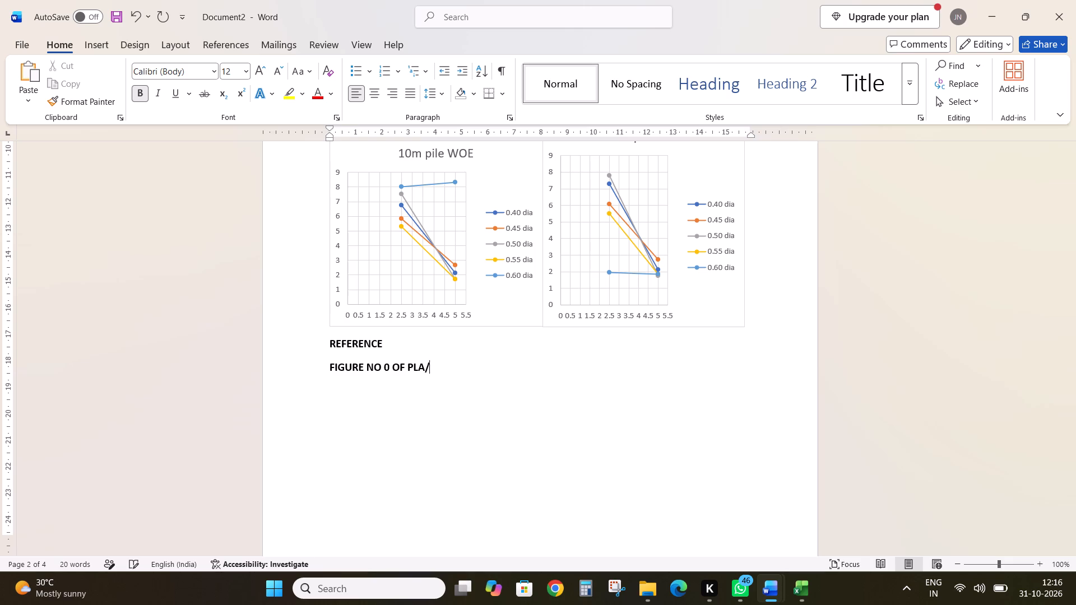
Complete the first bold line under the REFERENCE heading as "FIGURE NO 9 OF PAPER1" and start a new line.
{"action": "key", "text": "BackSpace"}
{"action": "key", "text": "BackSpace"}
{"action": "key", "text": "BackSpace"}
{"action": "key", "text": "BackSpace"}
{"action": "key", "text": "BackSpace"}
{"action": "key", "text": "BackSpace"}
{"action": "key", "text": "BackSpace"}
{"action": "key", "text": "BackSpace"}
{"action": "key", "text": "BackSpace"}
{"action": "type", "text": "9 OF"}
{"action": "key", "text": "space"}
{"action": "type", "text": "PAPAER"}
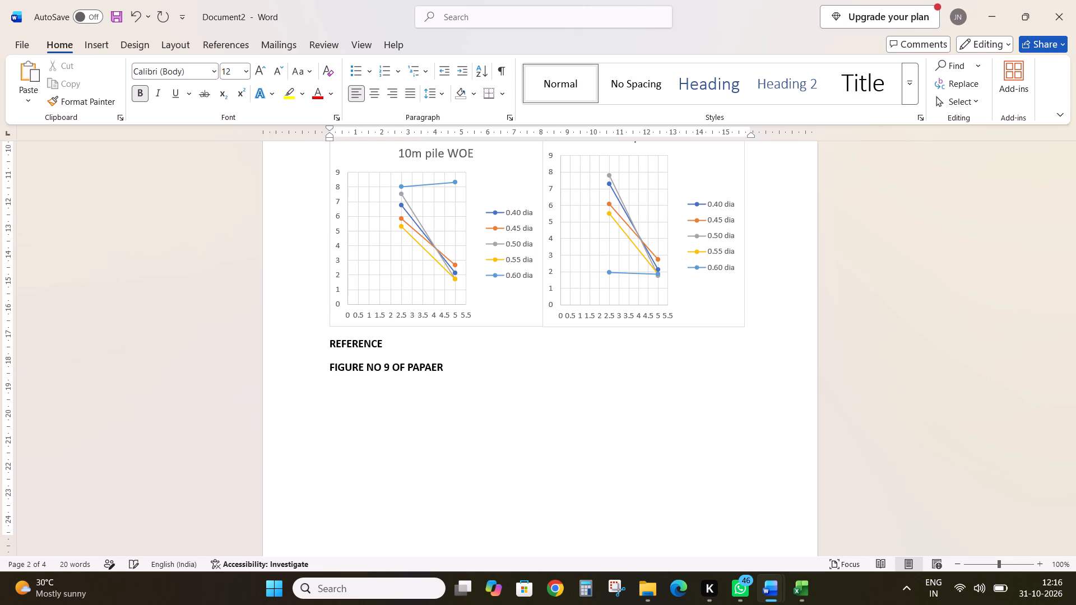
{"action": "key", "text": "BackSpace"}
{"action": "key", "text": "BackSpace"}
{"action": "key", "text": "BackSpace"}
{"action": "type", "text": "ER"}
{"action": "key", "text": "1"}
{"action": "key", "text": "Return"}
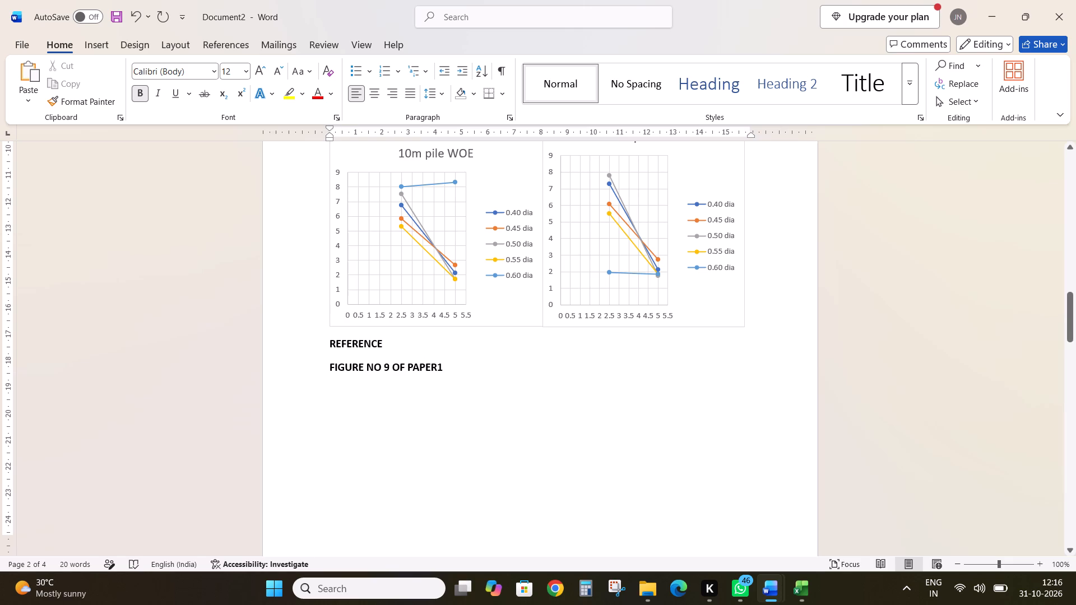
Enter "BASED ON FIGURE NO 8(a) OF PAPER 2" as the second bold line under the REFERENCE heading.
{"action": "key", "text": "f"}
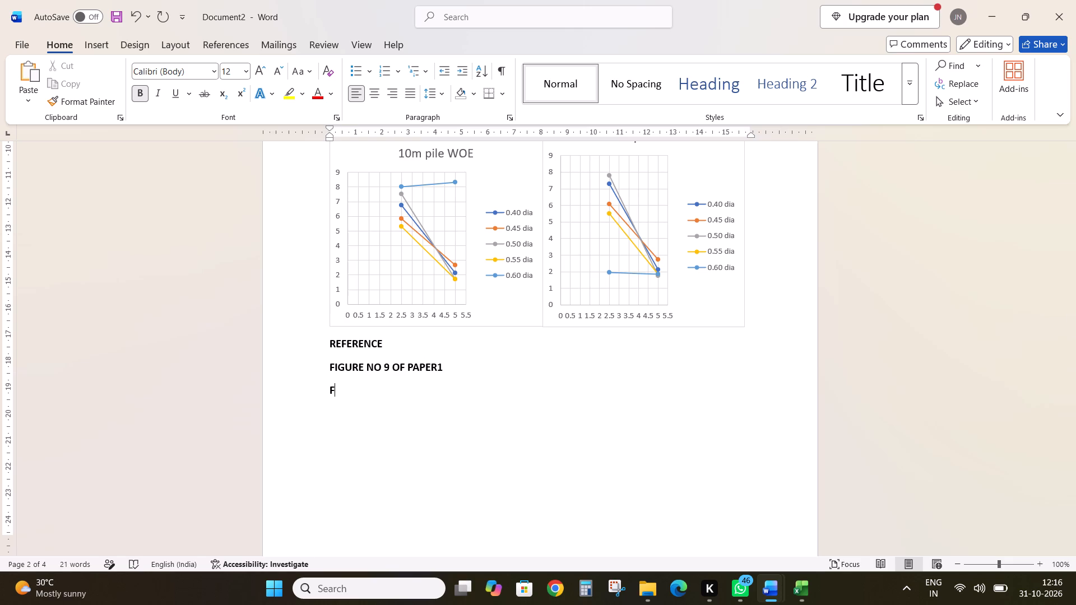
{"action": "key", "text": "BackSpace"}
{"action": "type", "text": "BASED ON"}
{"action": "key", "text": "space"}
{"action": "type", "text": "FIH"}
{"action": "key", "text": "BackSpace"}
{"action": "type", "text": "GUT"}
{"action": "key", "text": "BackSpace"}
{"action": "key", "text": "e"}
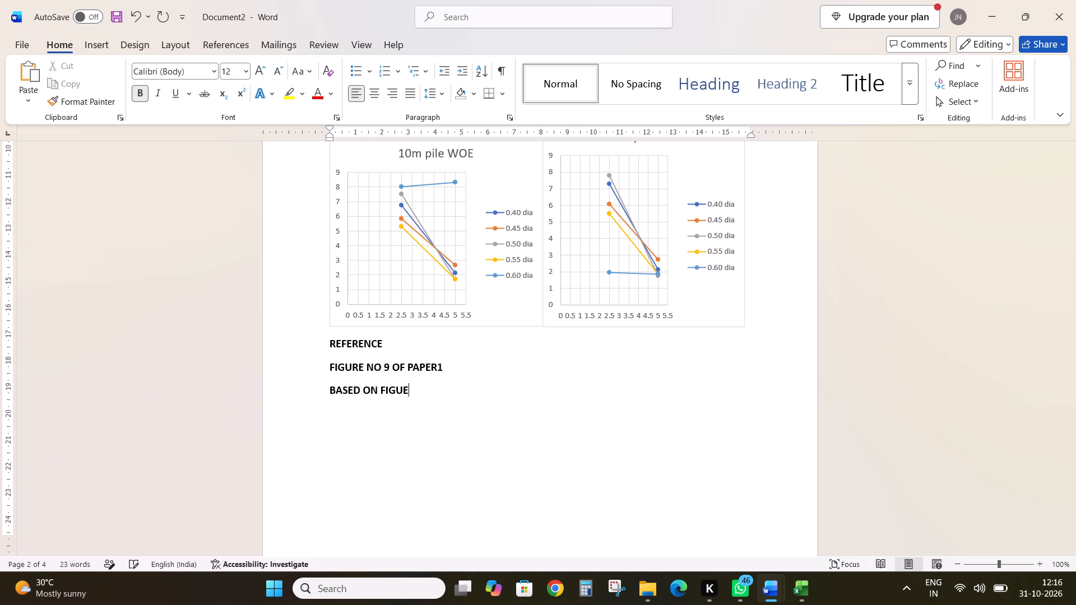
{"action": "key", "text": "BackSpace"}
{"action": "type", "text": "RE NO"}
{"action": "key", "text": "space"}
{"action": "key", "text": "8"}
{"action": "type", "text": "(A"}
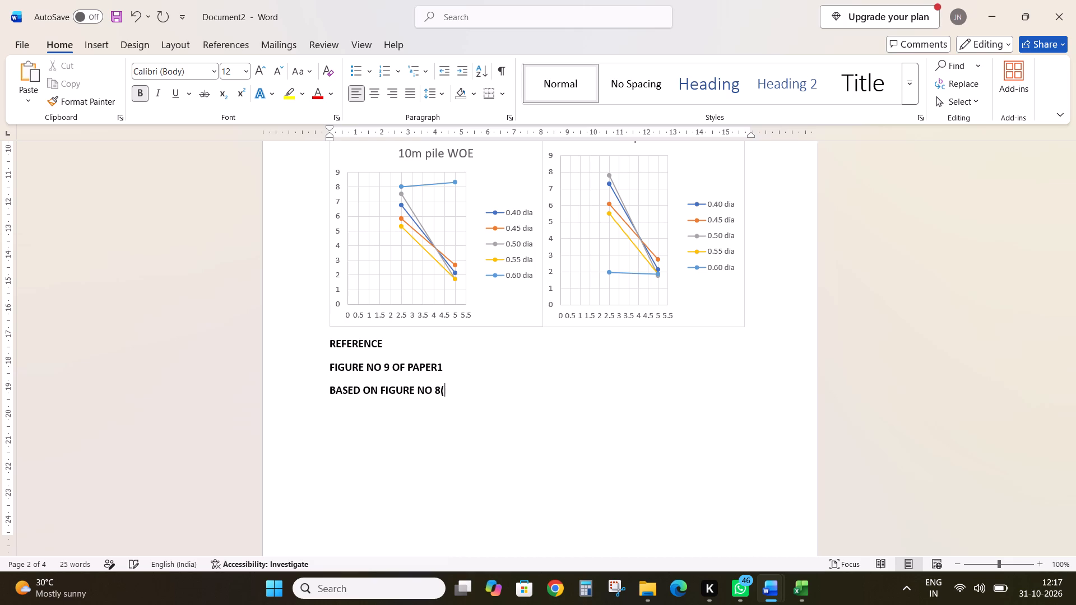
{"action": "key", "text": "a"}
{"action": "key", "text": "shift+parenright"}
{"action": "key", "text": "space"}
{"action": "type", "text": "PAPA"}
{"action": "key", "text": "BackSpace"}
{"action": "type", "text": "ER 2"}
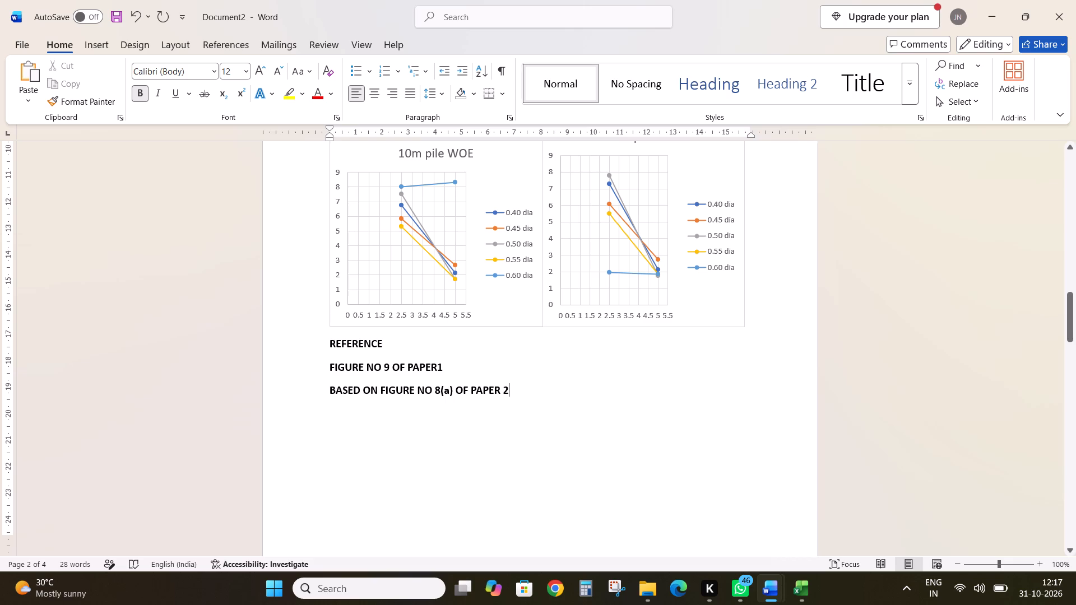
{"action": "left_click_drag", "start_coordinate": [323, 364], "coordinate": [513, 389]}
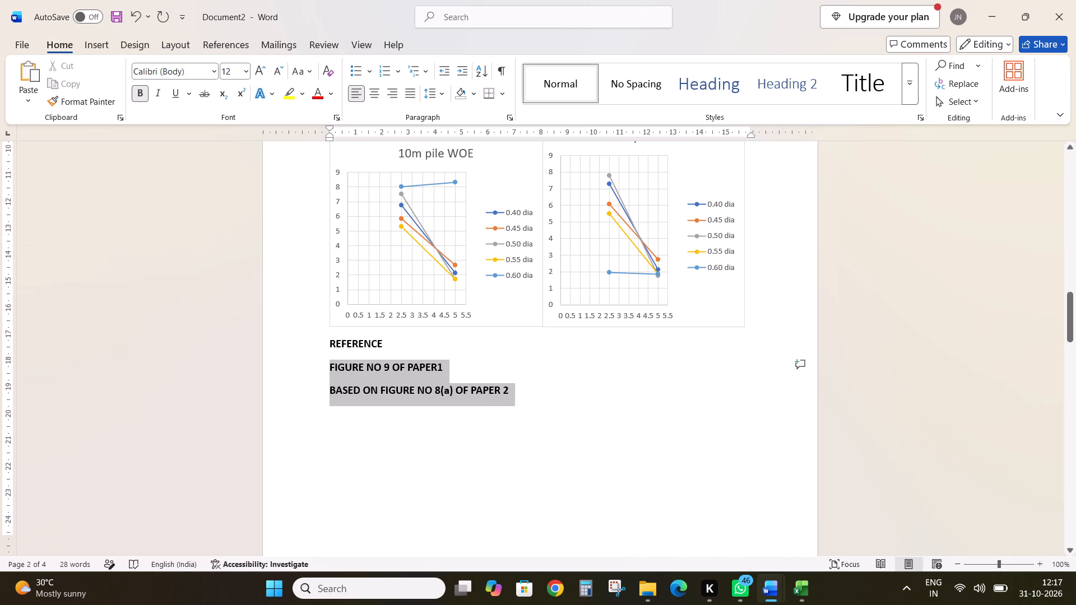
{"action": "left_click", "coordinate": [532, 425]}
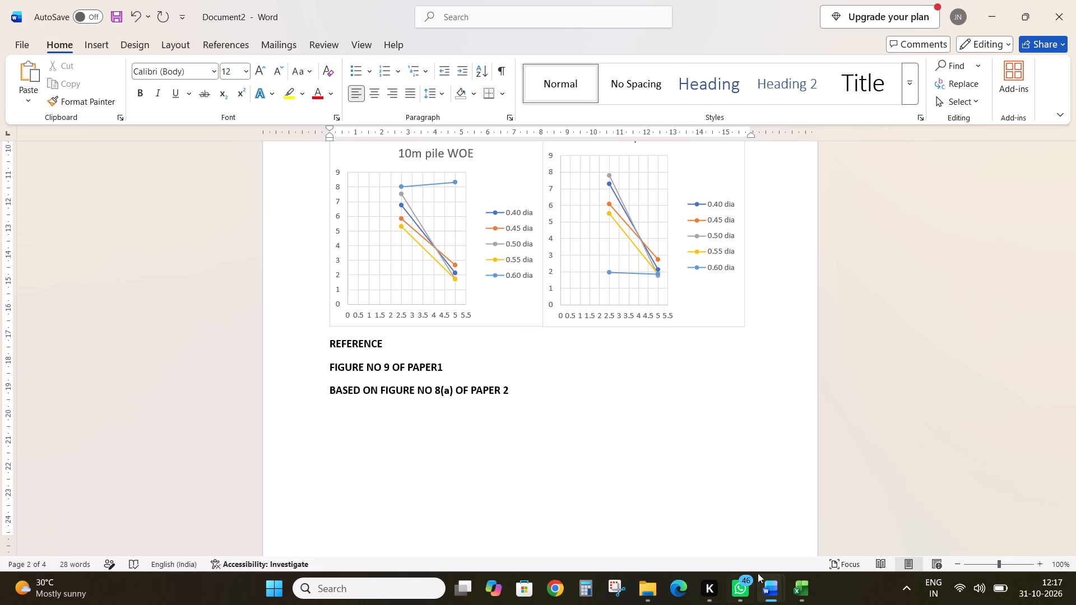
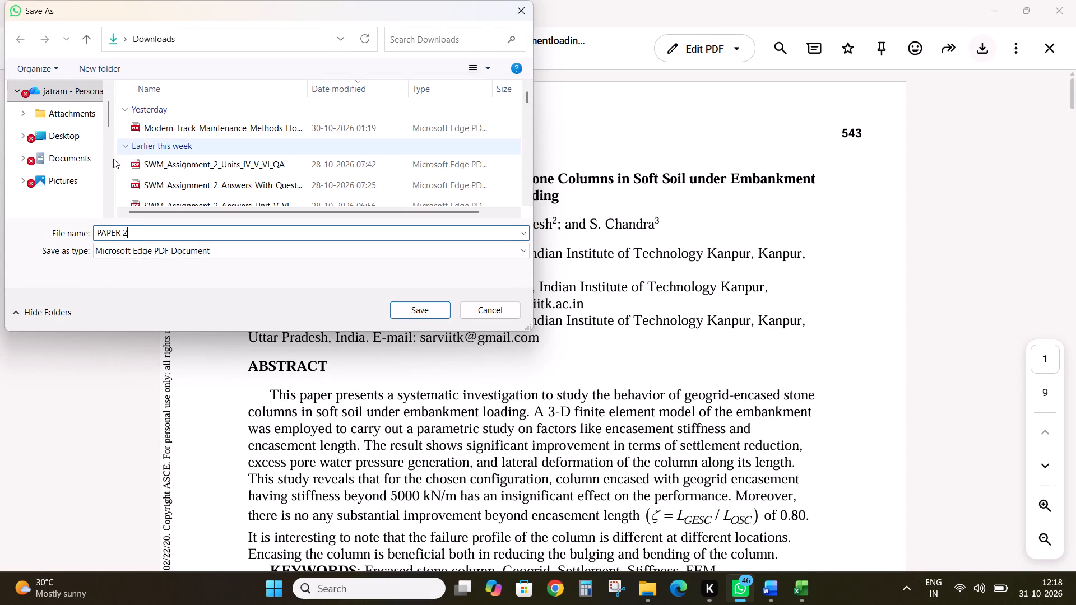
Choose the graphs pp1 folder on the Desktop as the save location for the PAPER 2 PDF.
{"action": "left_click", "coordinate": [59, 137]}
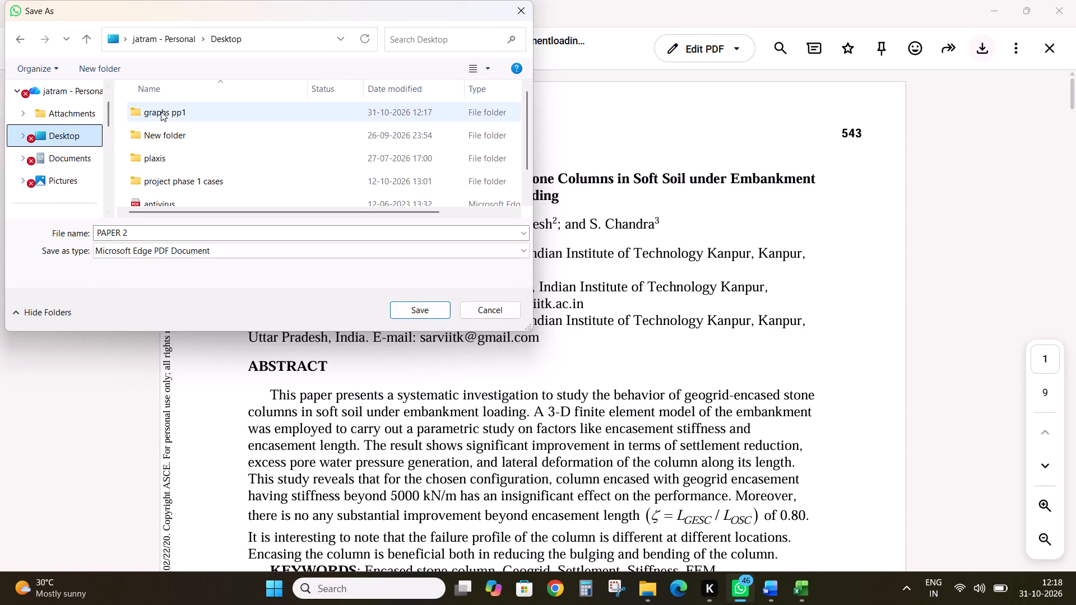
{"action": "double_click", "coordinate": [161, 111]}
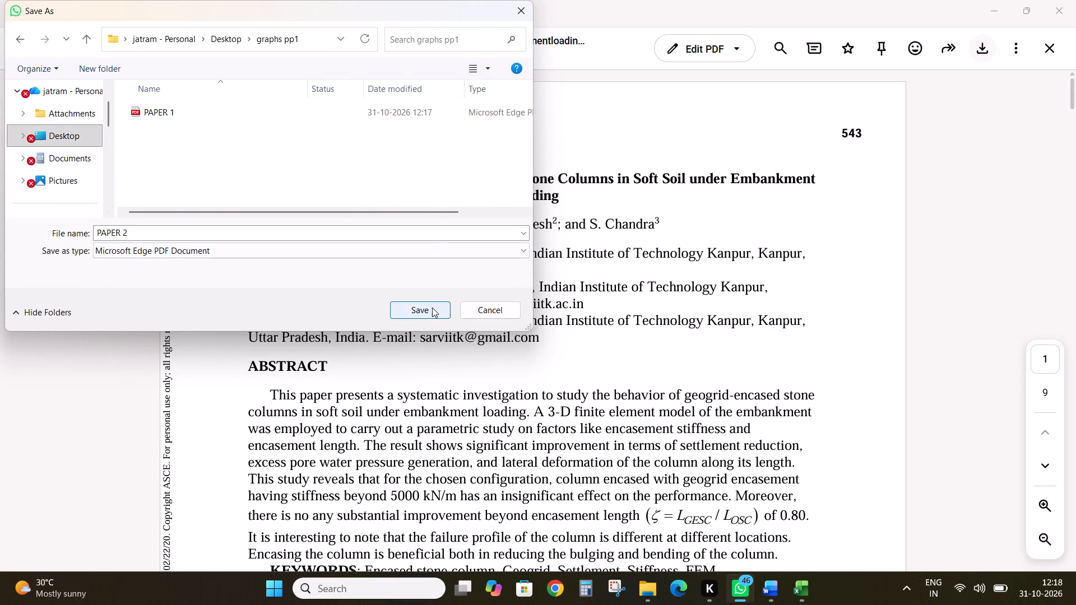
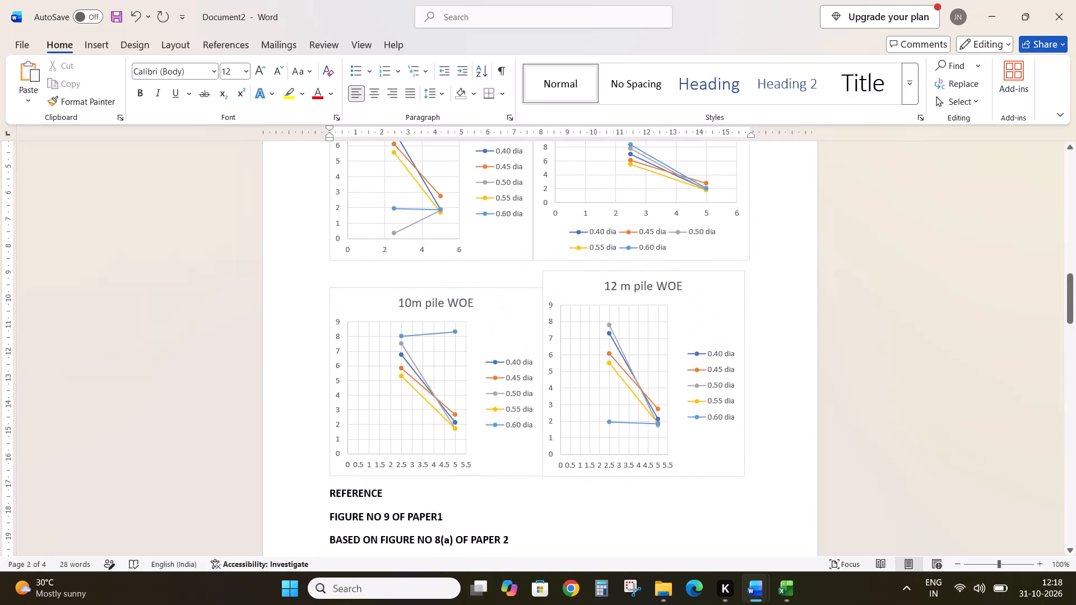
Add a blank line below the 12m Unencased piles chart at the end of the document.
{"action": "scroll", "coordinate": [695, 371], "scroll_direction": "down", "scroll_amount": 5}
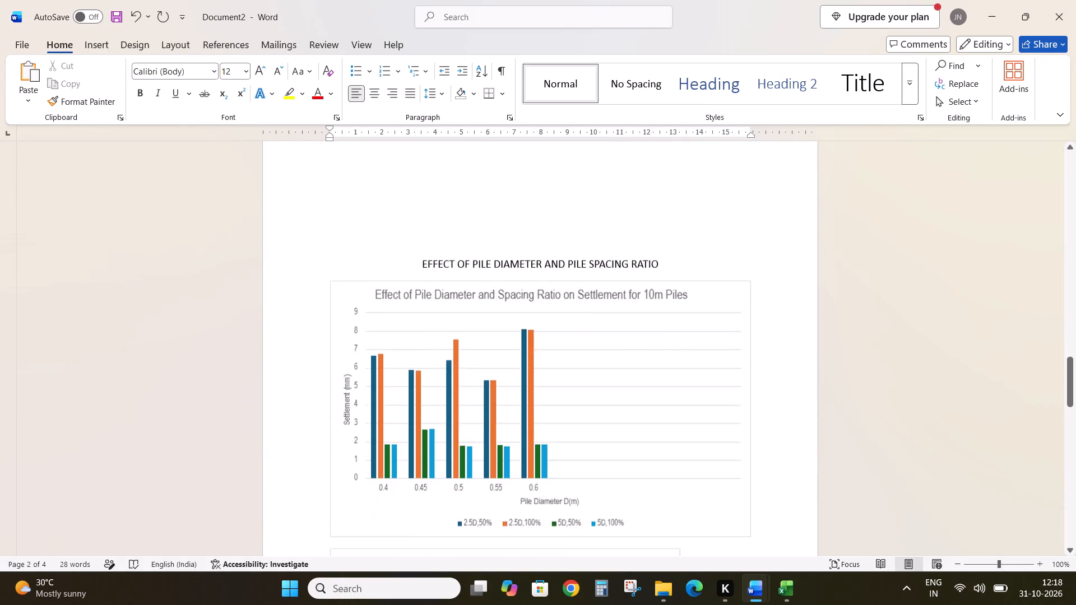
{"action": "scroll", "coordinate": [695, 371], "scroll_direction": "down", "scroll_amount": 5}
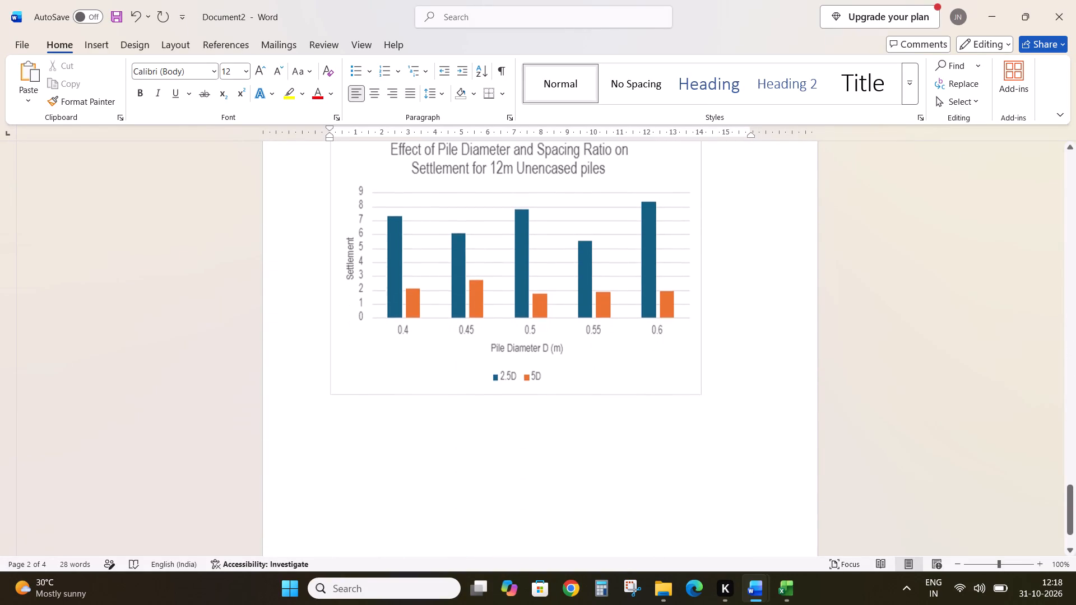
{"action": "left_click", "coordinate": [396, 416]}
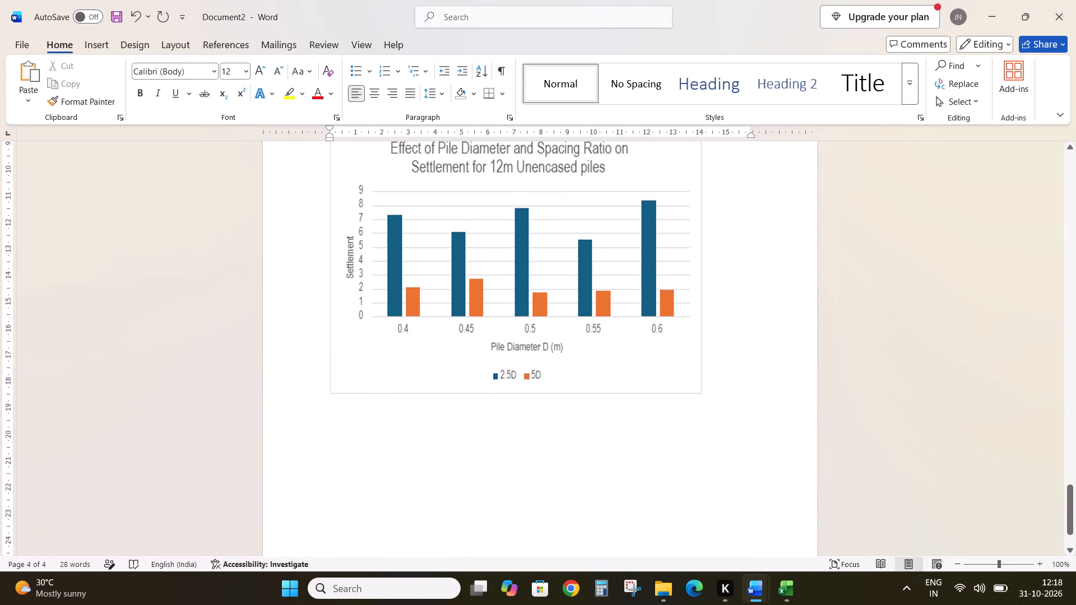
{"action": "left_click", "coordinate": [720, 387]}
{"action": "key", "text": "Return"}
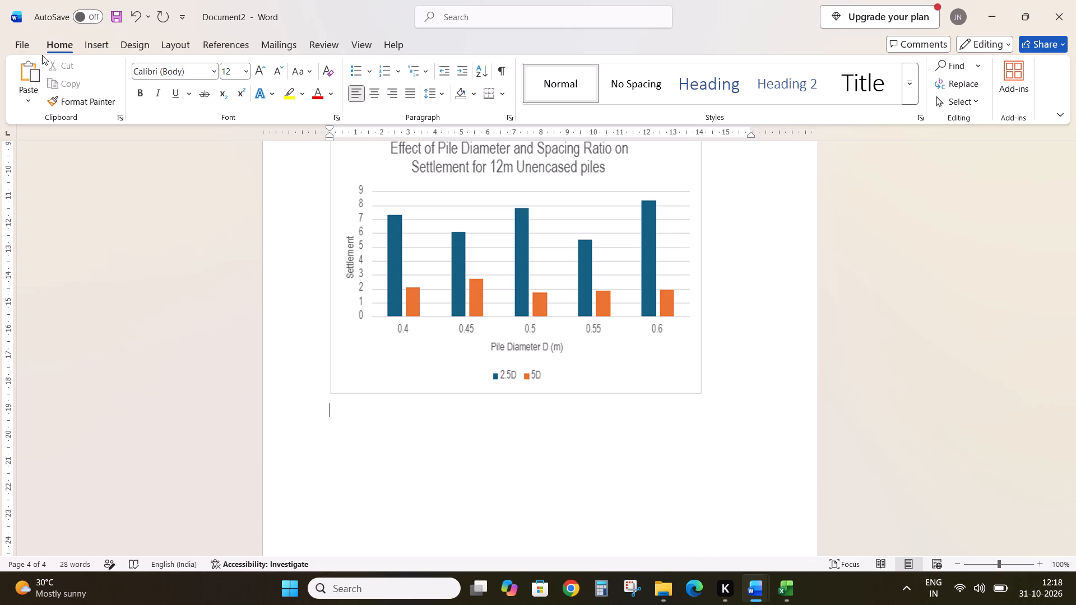
Start saving a copy of the charts document and choose the graphs pp1 folder on the Desktop as its location.
{"action": "left_click", "coordinate": [30, 44]}
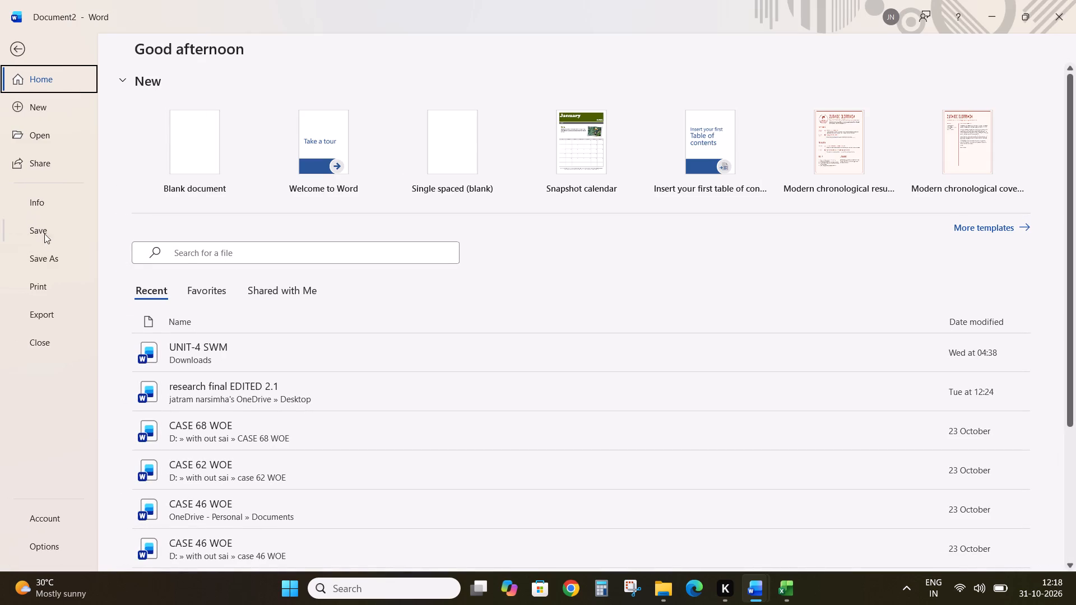
{"action": "left_click", "coordinate": [48, 257]}
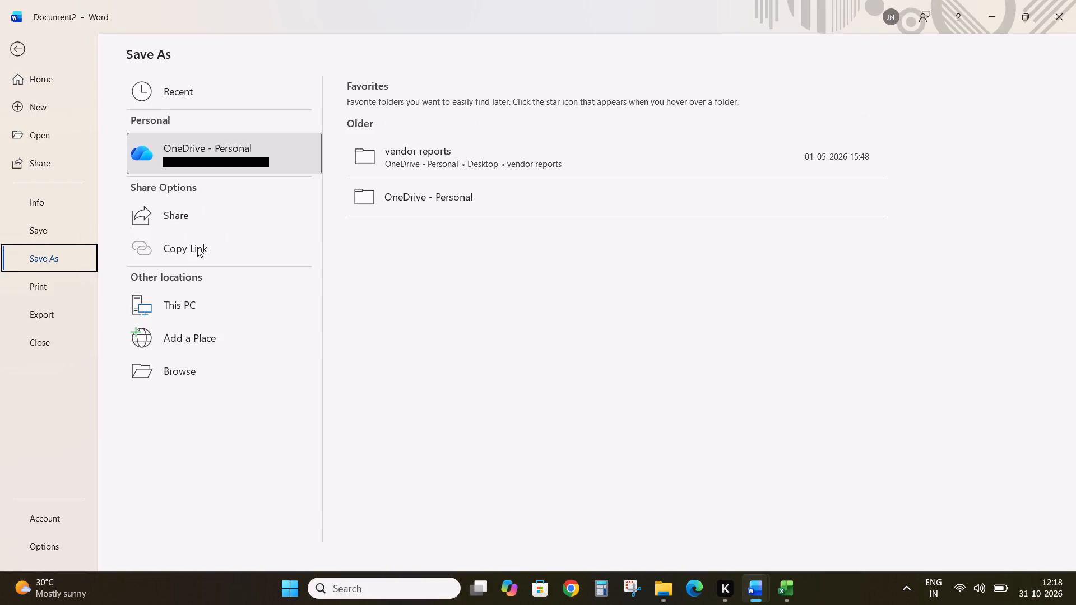
{"action": "left_click", "coordinate": [158, 373]}
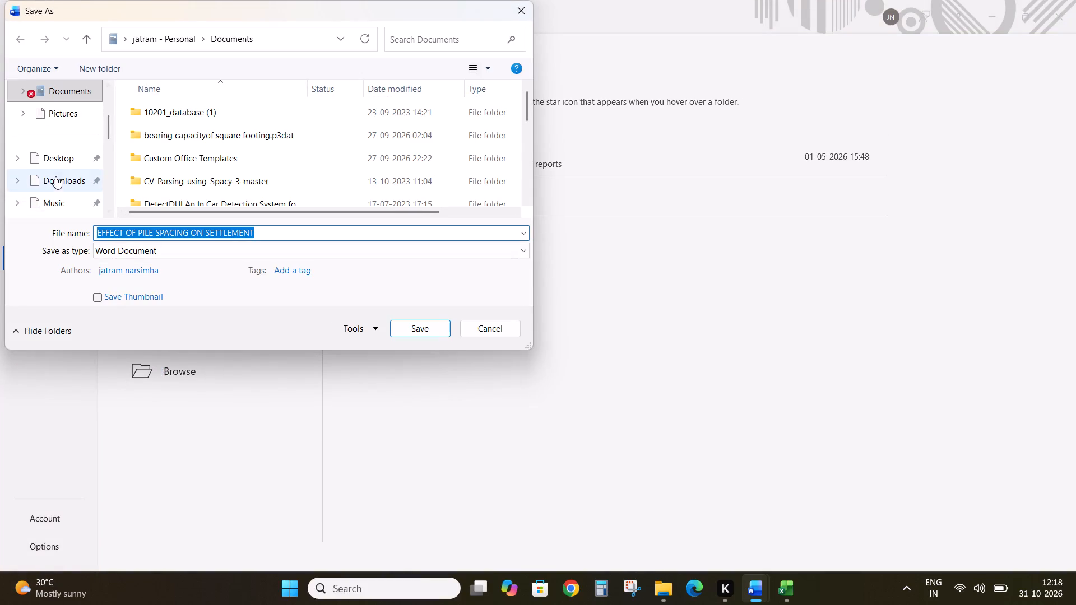
{"action": "scroll", "coordinate": [176, 170], "scroll_direction": "down", "scroll_amount": 1}
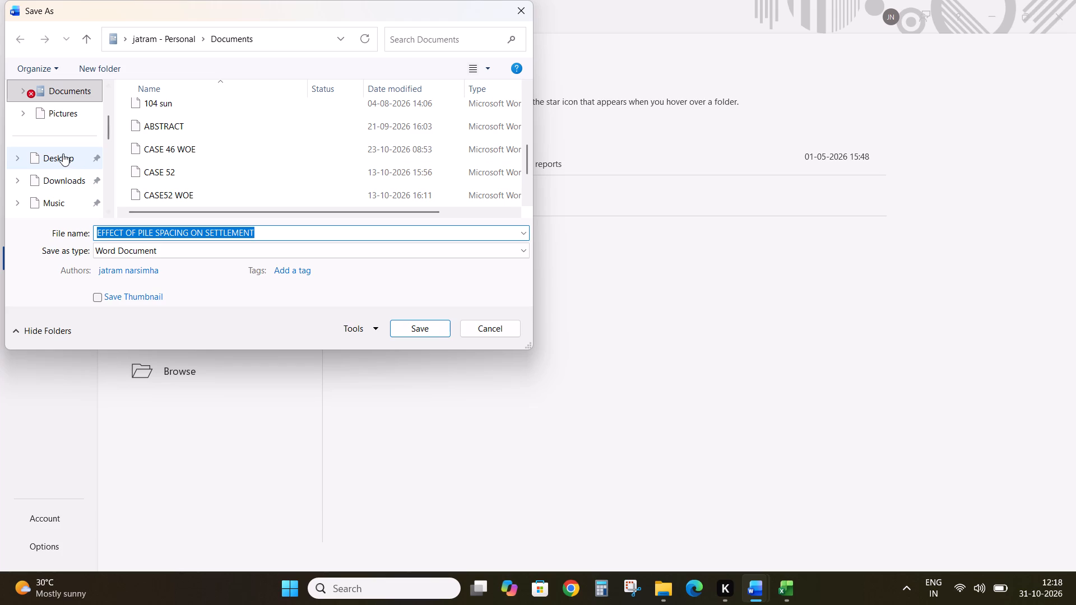
{"action": "left_click", "coordinate": [62, 155]}
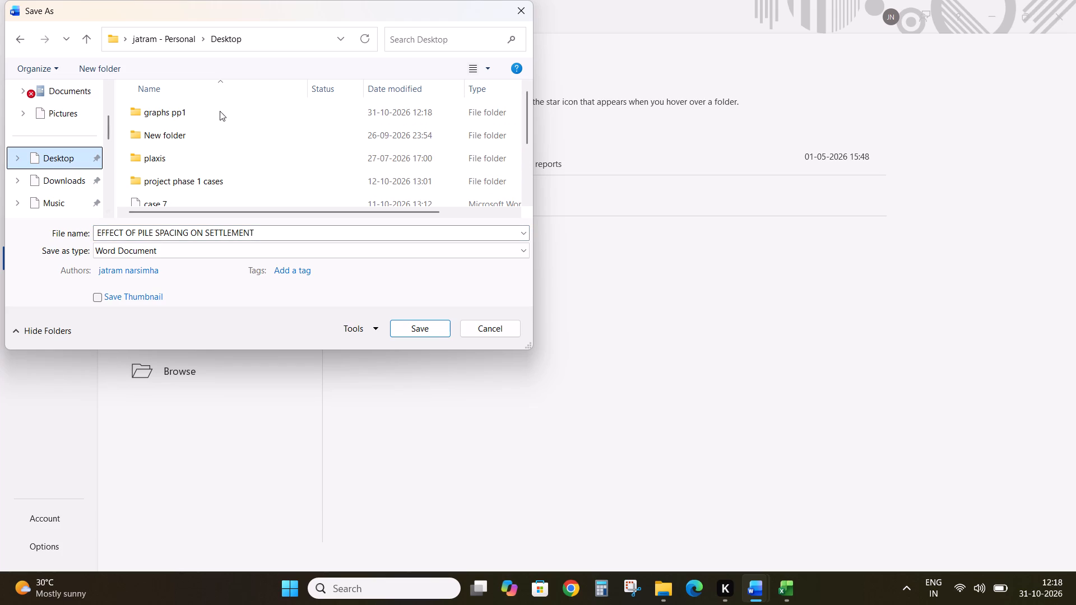
{"action": "double_click", "coordinate": [220, 111]}
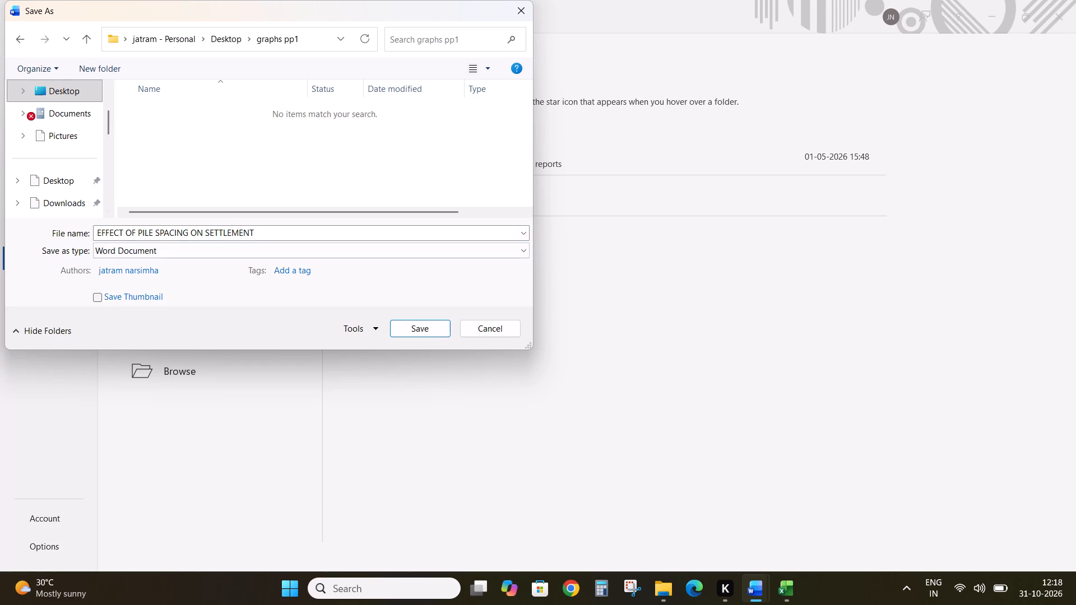
Name the document AS FINAL RESULT, save it as a Word Document, and return to the page.
{"action": "left_click_drag", "start_coordinate": [272, 228], "coordinate": [269, 235]}
{"action": "left_click", "coordinate": [269, 235]}
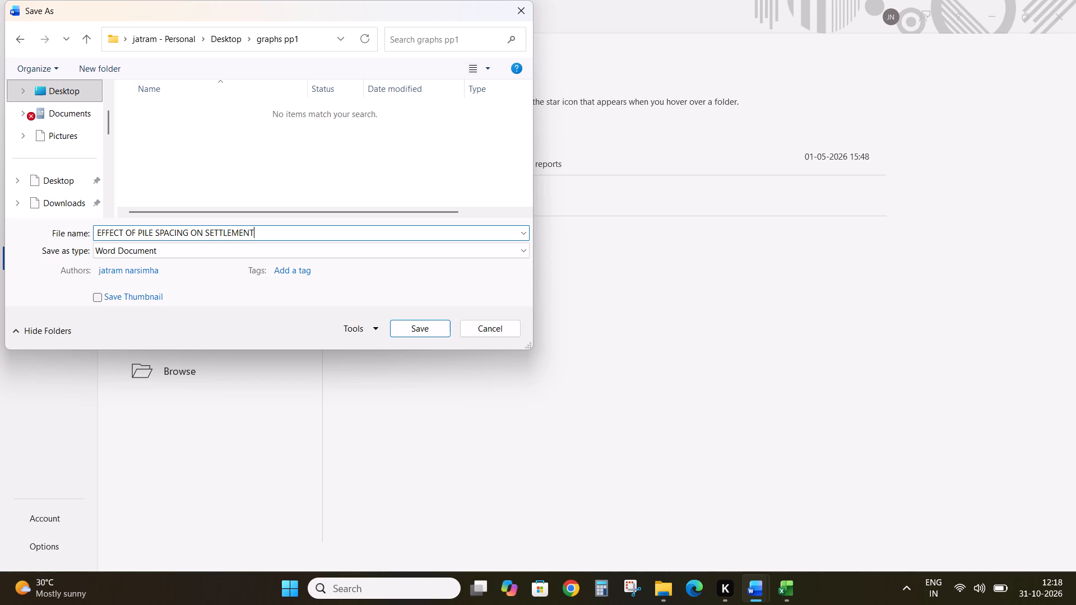
{"action": "key", "text": "BackSpace"}
{"action": "key", "text": "BackSpace"}
{"action": "key", "text": "BackSpace"}
{"action": "key", "text": "BackSpace"}
{"action": "key", "text": "BackSpace"}
{"action": "key", "text": "BackSpace"}
{"action": "key", "text": "BackSpace"}
{"action": "key", "text": "BackSpace"}
{"action": "key", "text": "BackSpace"}
{"action": "key", "text": "BackSpace"}
{"action": "key", "text": "BackSpace"}
{"action": "key", "text": "BackSpace"}
{"action": "key", "text": "BackSpace"}
{"action": "key", "text": "BackSpace"}
{"action": "key", "text": "BackSpace"}
{"action": "key", "text": "BackSpace"}
{"action": "key", "text": "BackSpace"}
{"action": "key", "text": "BackSpace"}
{"action": "key", "text": "BackSpace"}
{"action": "key", "text": "BackSpace"}
{"action": "key", "text": "BackSpace"}
{"action": "key", "text": "BackSpace"}
{"action": "key", "text": "BackSpace"}
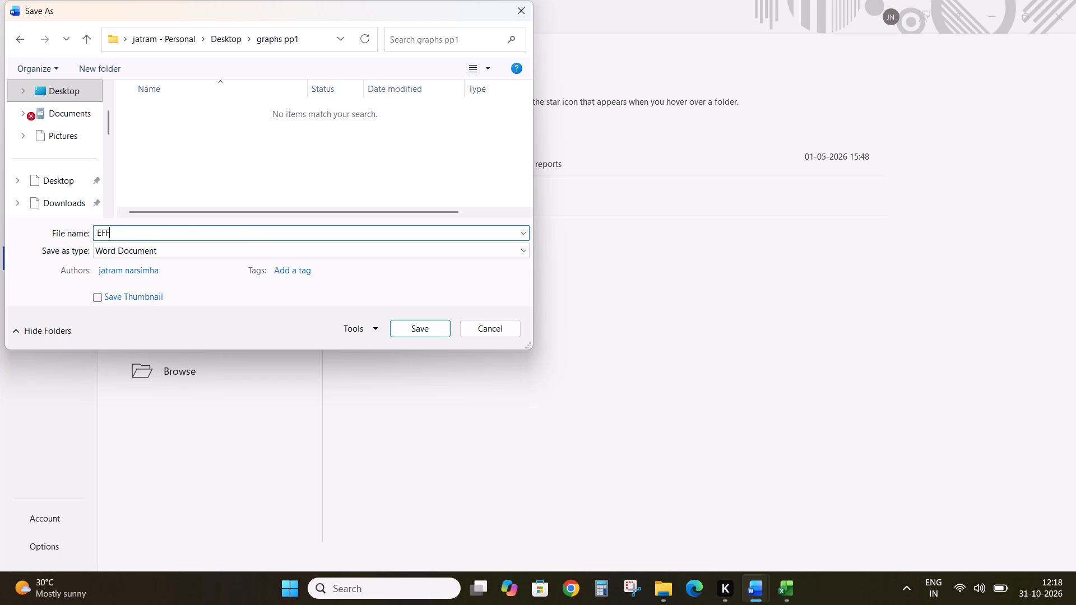
{"action": "key", "text": "BackSpace"}
{"action": "key", "text": "BackSpace"}
{"action": "key", "text": "BackSpace"}
{"action": "type", "text": "AXIA"}
{"action": "key", "text": "BackSpace"}
{"action": "key", "text": "BackSpace"}
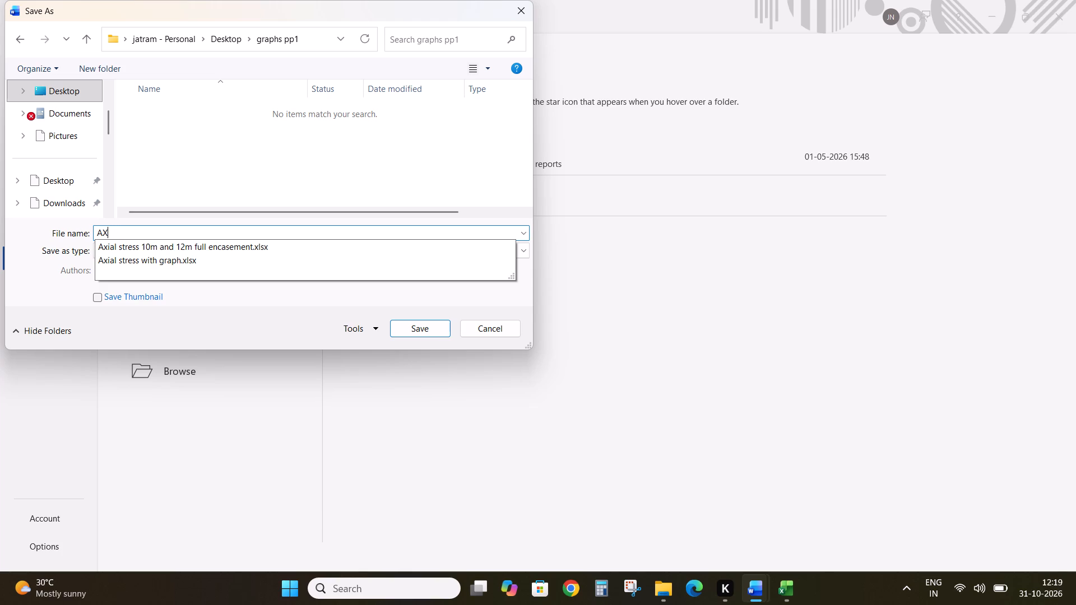
{"action": "key", "text": "BackSpace"}
{"action": "type", "text": "S"}
{"action": "key", "text": "space"}
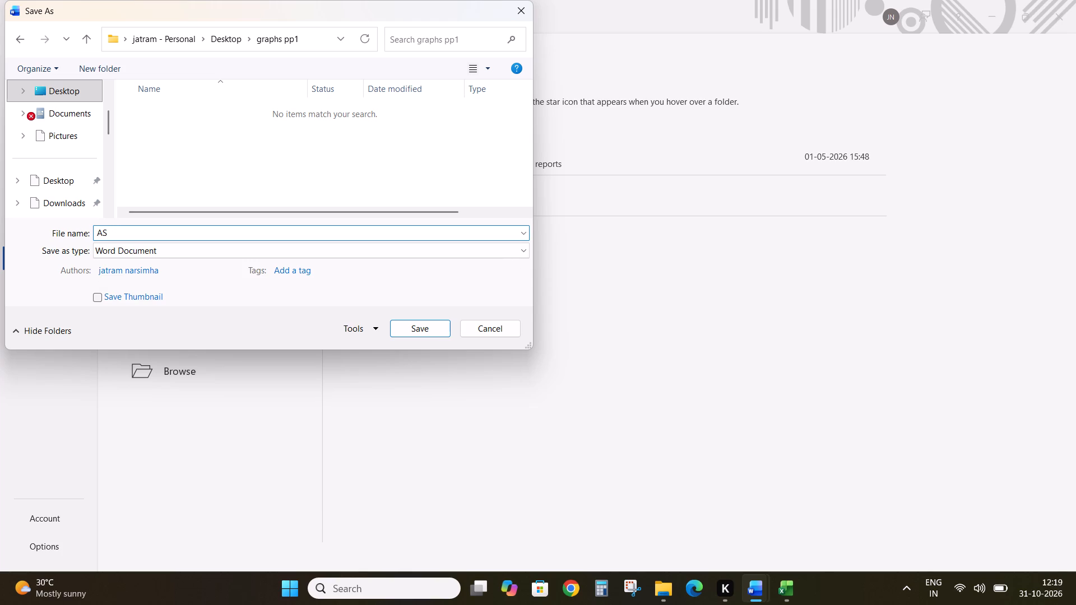
{"action": "type", "text": "FINAL RESULT"}
{"action": "left_click", "coordinate": [430, 334]}
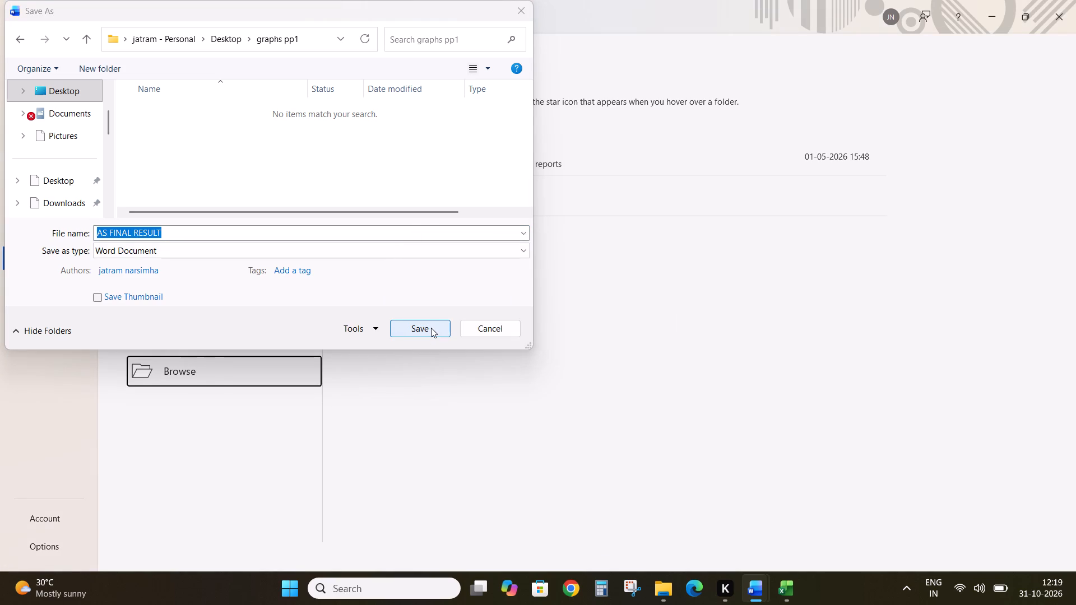
{"action": "left_click", "coordinate": [431, 328]}
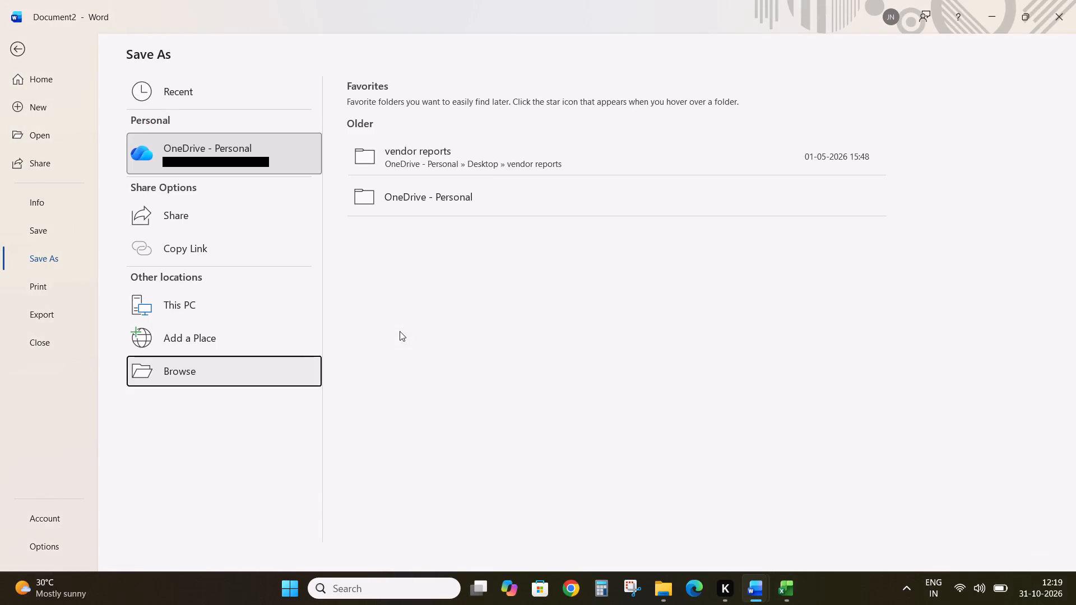
{"action": "left_click", "coordinate": [16, 41]}
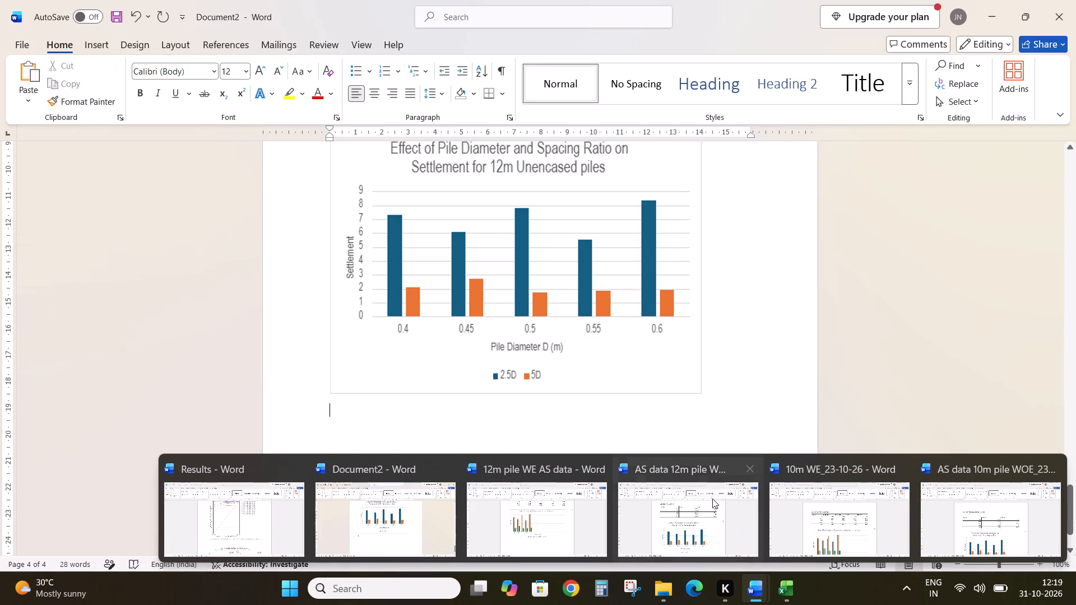
Close the AS data 12m pile WOE 23 oct document.
{"action": "left_click", "coordinate": [749, 468]}
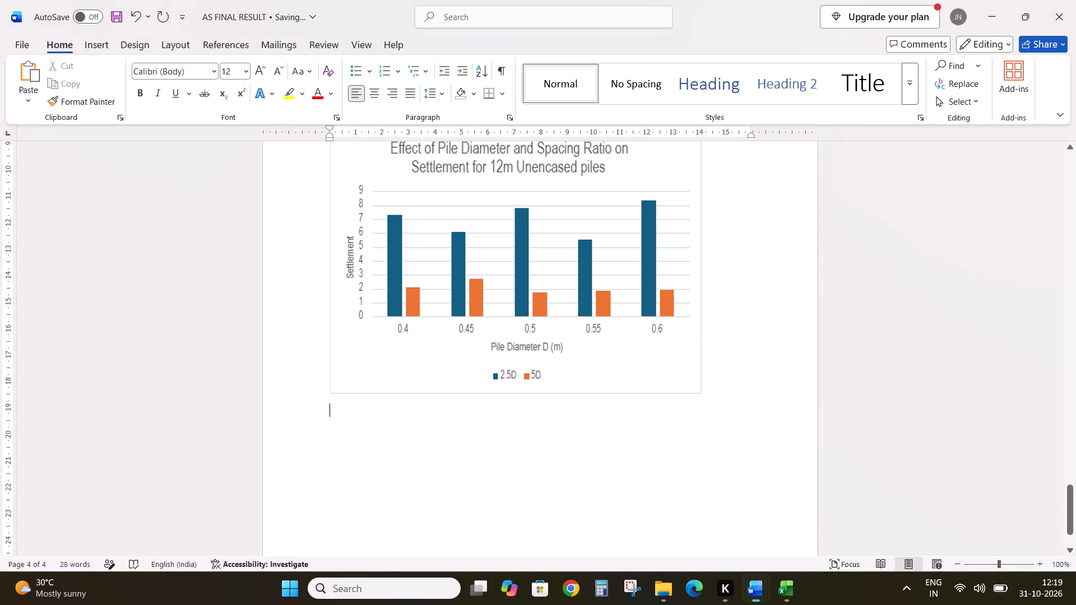
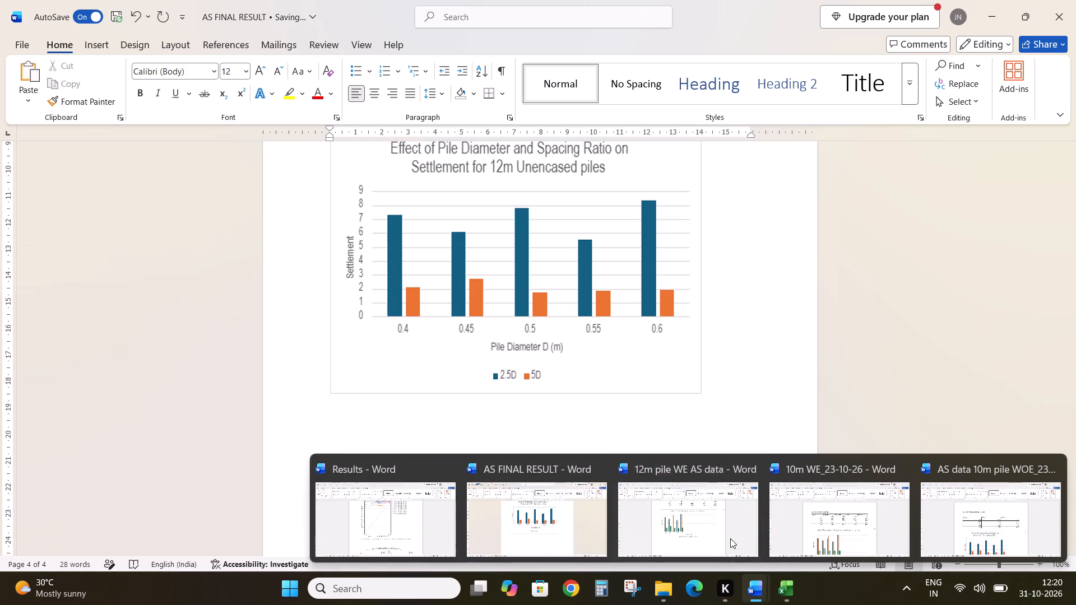
Close the source documents 12m pile WE AS data, 10m WE_23-10-26 and AS data 10m pile WOE, keeping Results and AS FINAL RESULT open.
{"action": "left_click", "coordinate": [746, 468]}
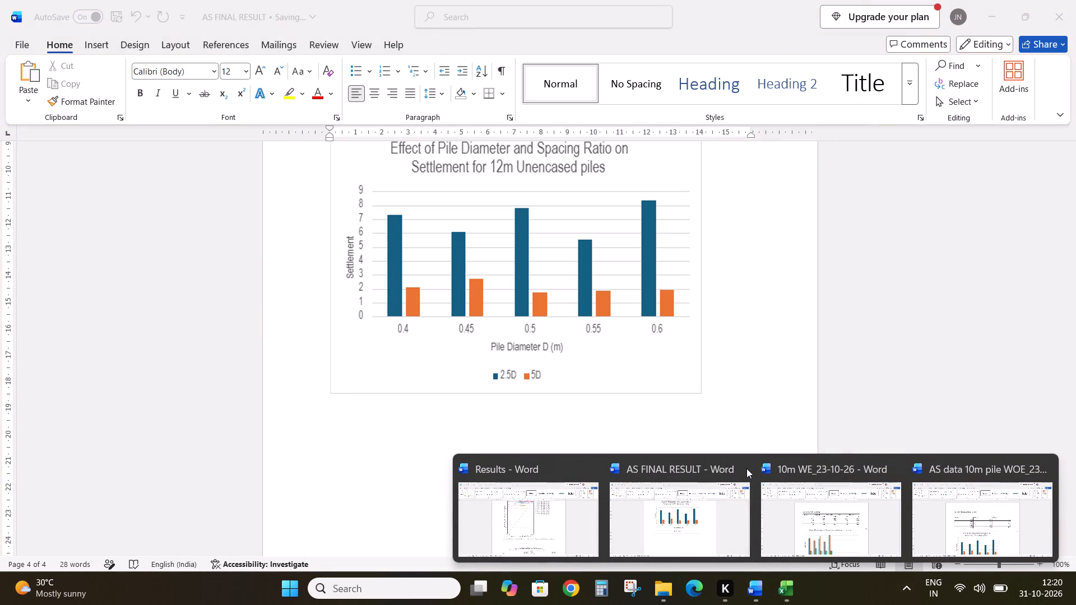
{"action": "left_click", "coordinate": [891, 470]}
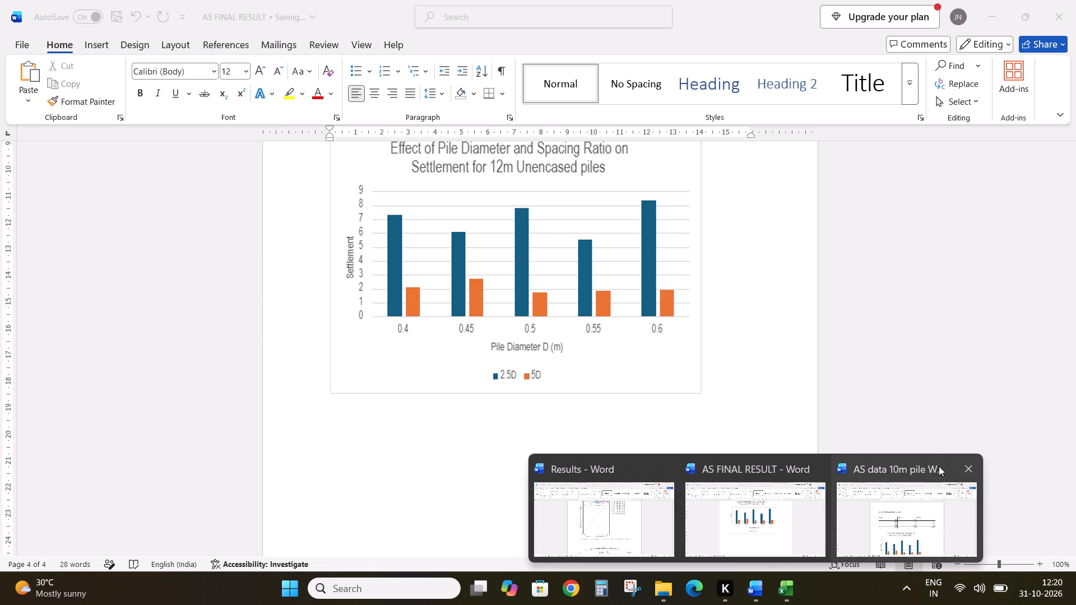
{"action": "left_click", "coordinate": [969, 467]}
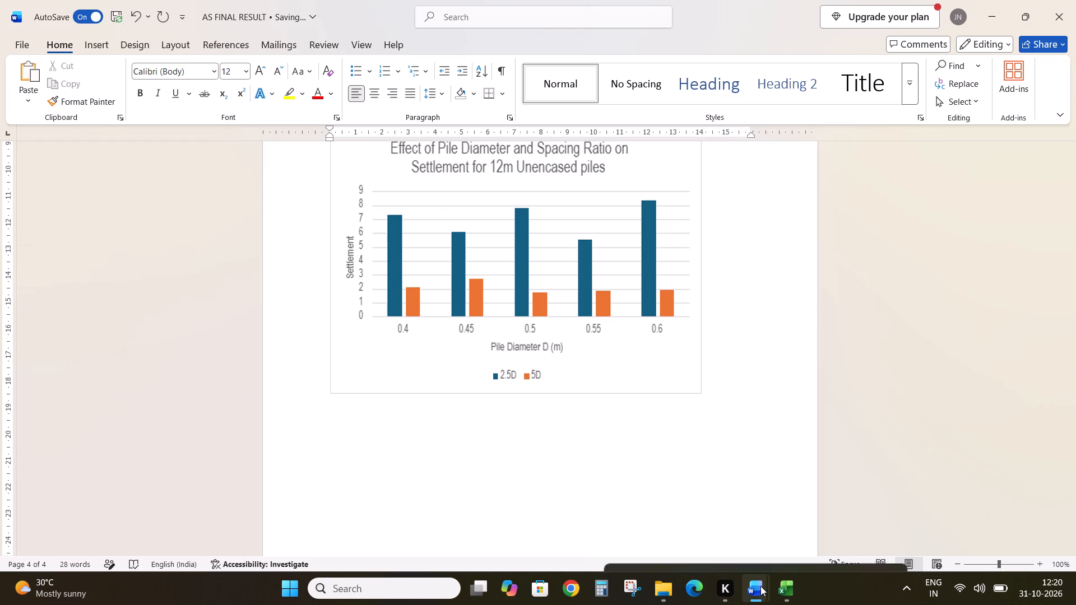
Bring up the installed apps to launch WhatsApp.
{"action": "left_click", "coordinate": [300, 583]}
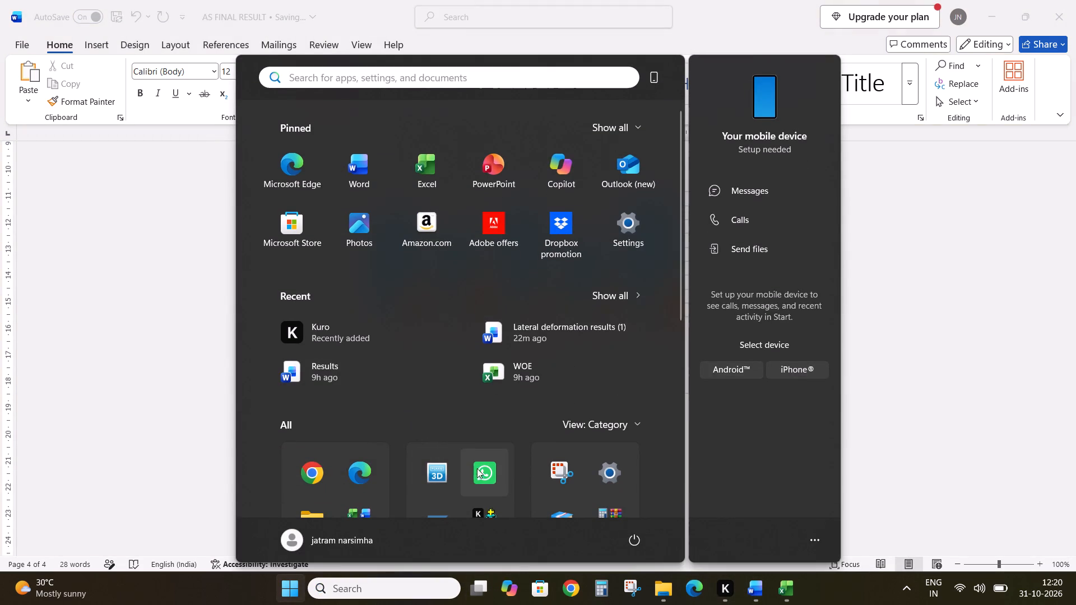
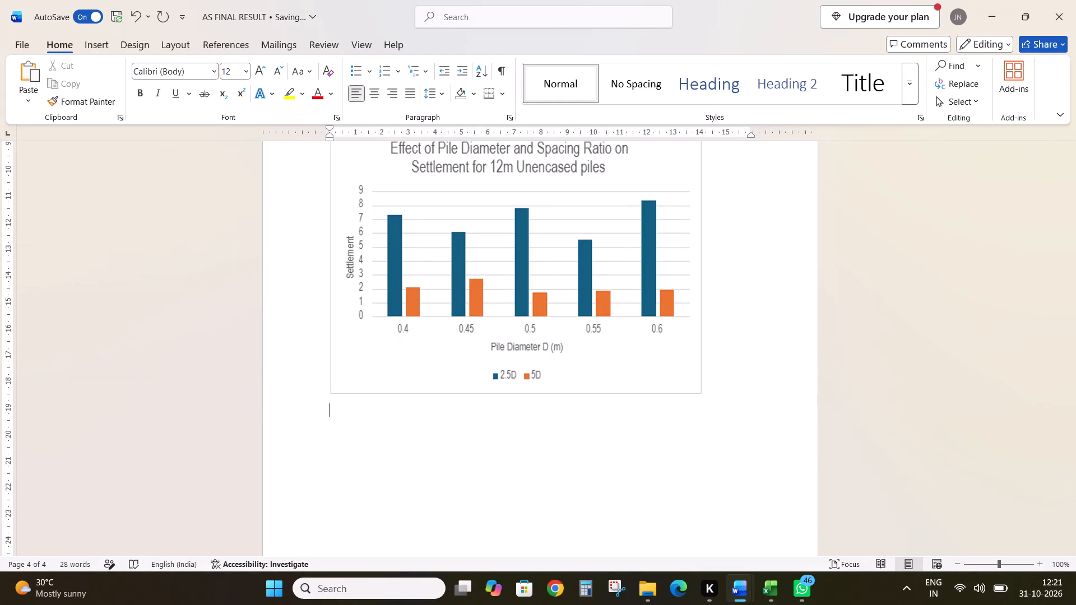
Save the AS FINAL RESULT document.
{"action": "scroll", "coordinate": [681, 356], "scroll_direction": "up", "scroll_amount": 7}
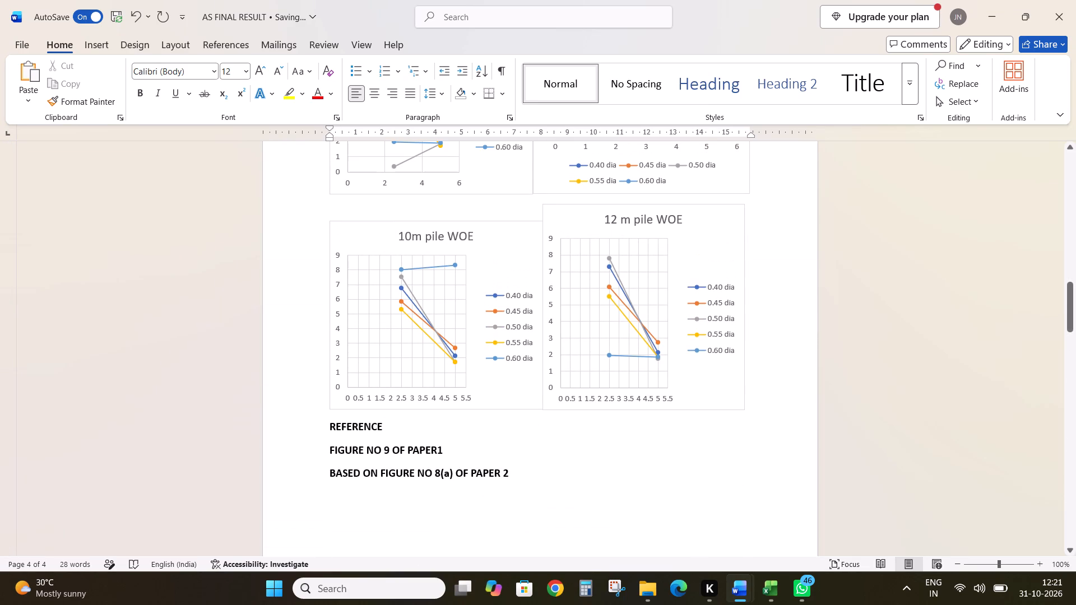
{"action": "key", "text": "ctrl+s"}
Save a copy of the document in the graphs pp1 folder under the name AS FINAL RESULT final.
{"action": "left_click", "coordinate": [31, 40]}
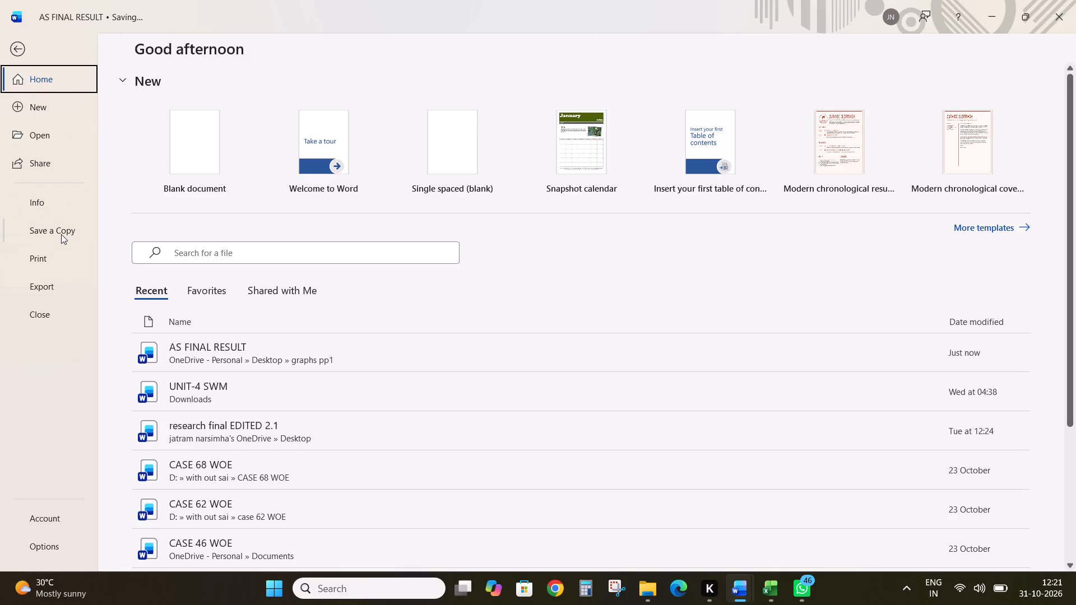
{"action": "left_click", "coordinate": [61, 234]}
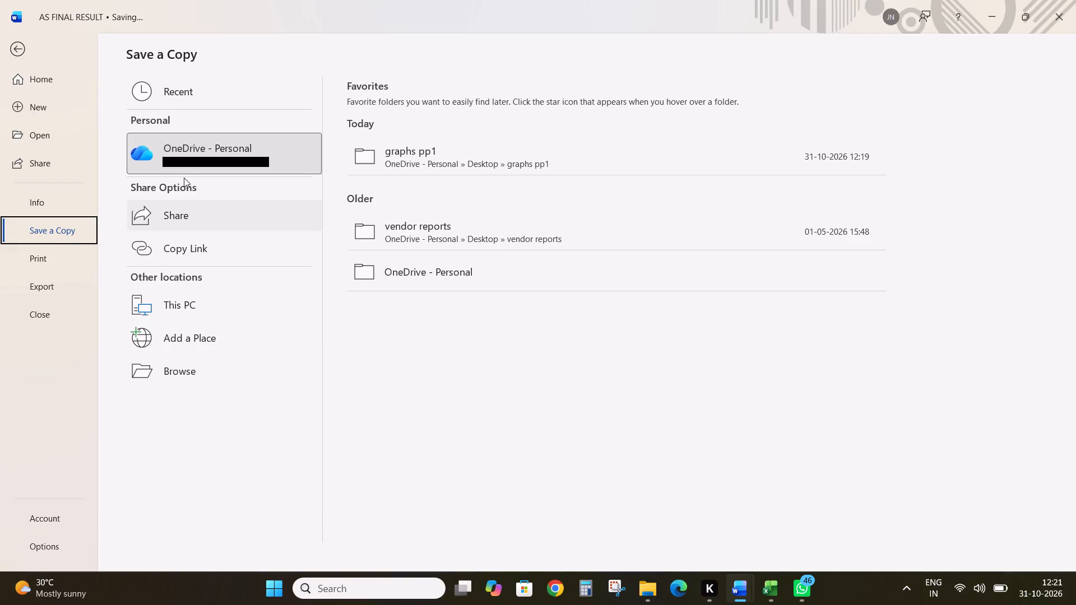
{"action": "double_click", "coordinate": [406, 146]}
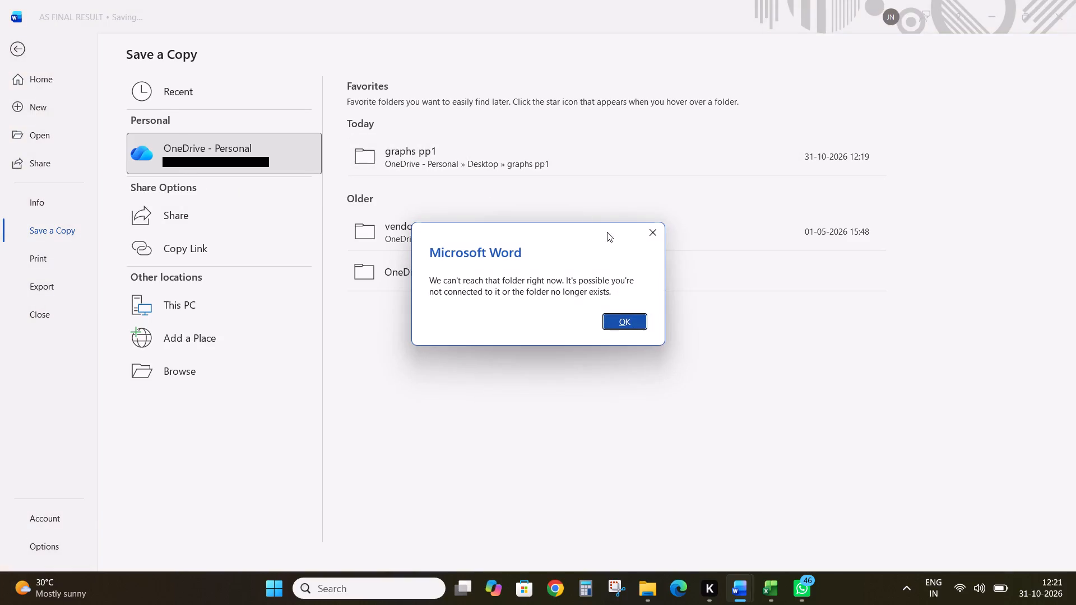
{"action": "left_click", "coordinate": [657, 237]}
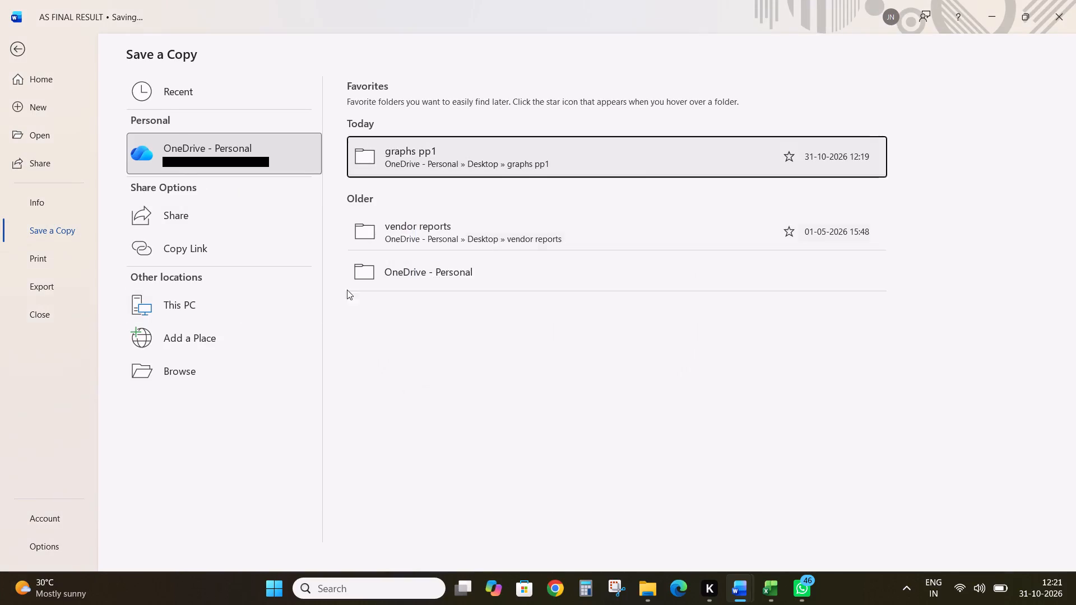
{"action": "left_click", "coordinate": [179, 364]}
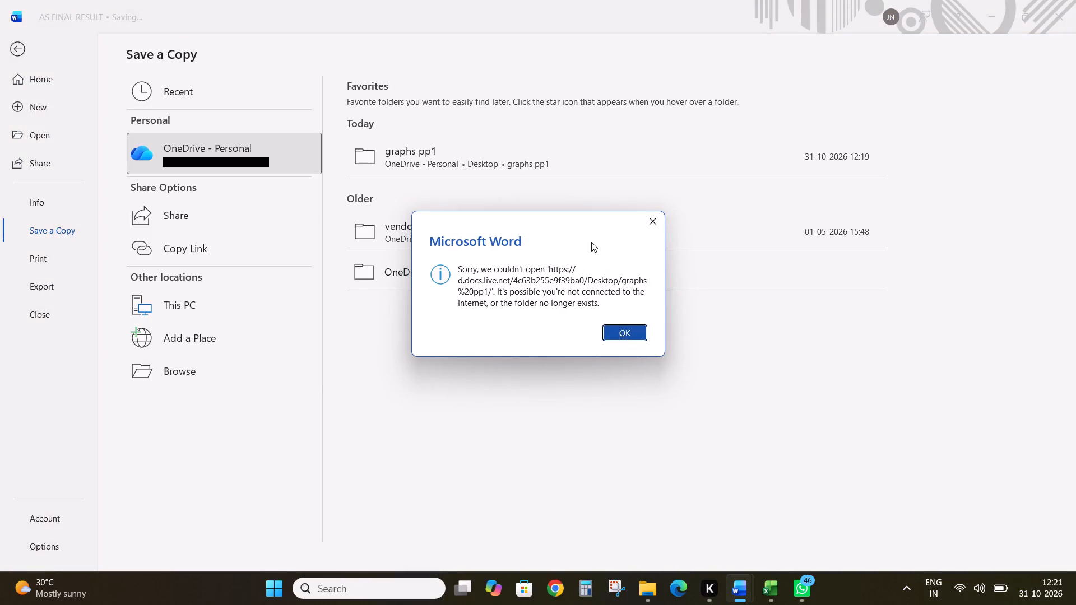
{"action": "left_click", "coordinate": [652, 226]}
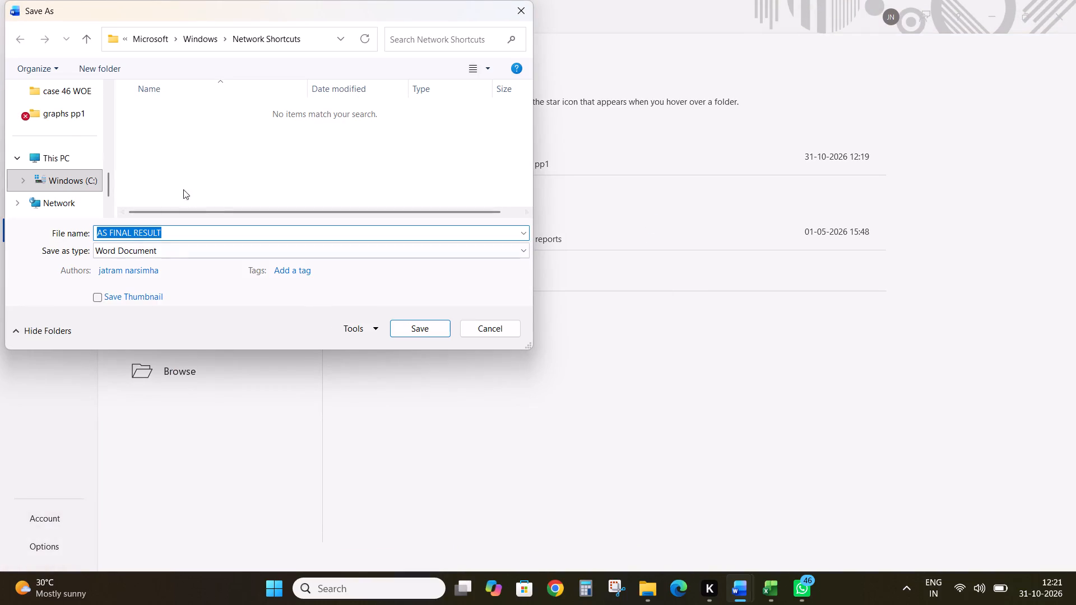
{"action": "left_click", "coordinate": [72, 113]}
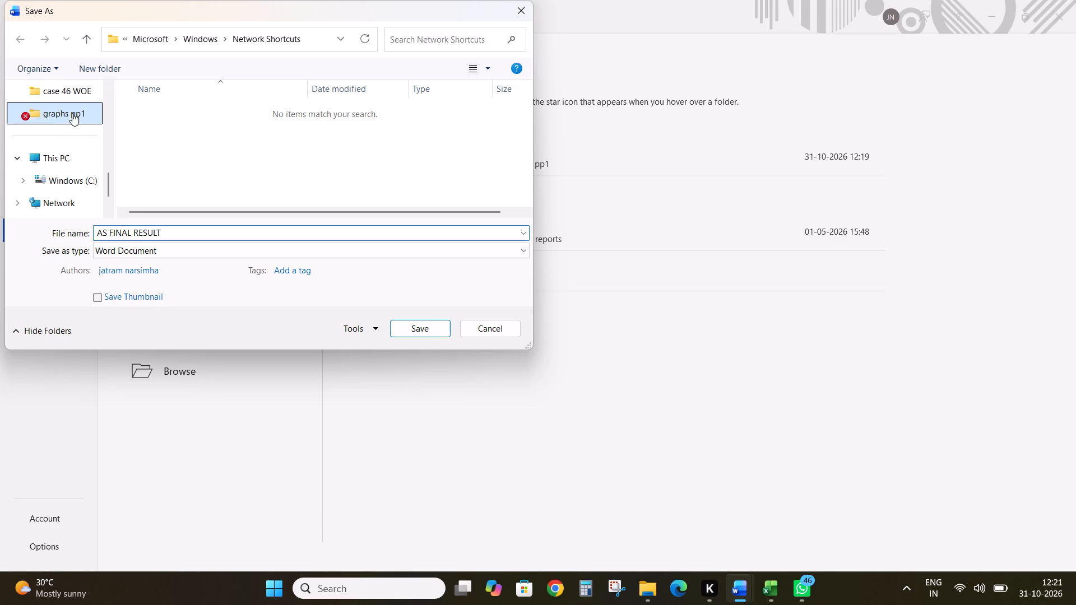
{"action": "left_click", "coordinate": [180, 229]}
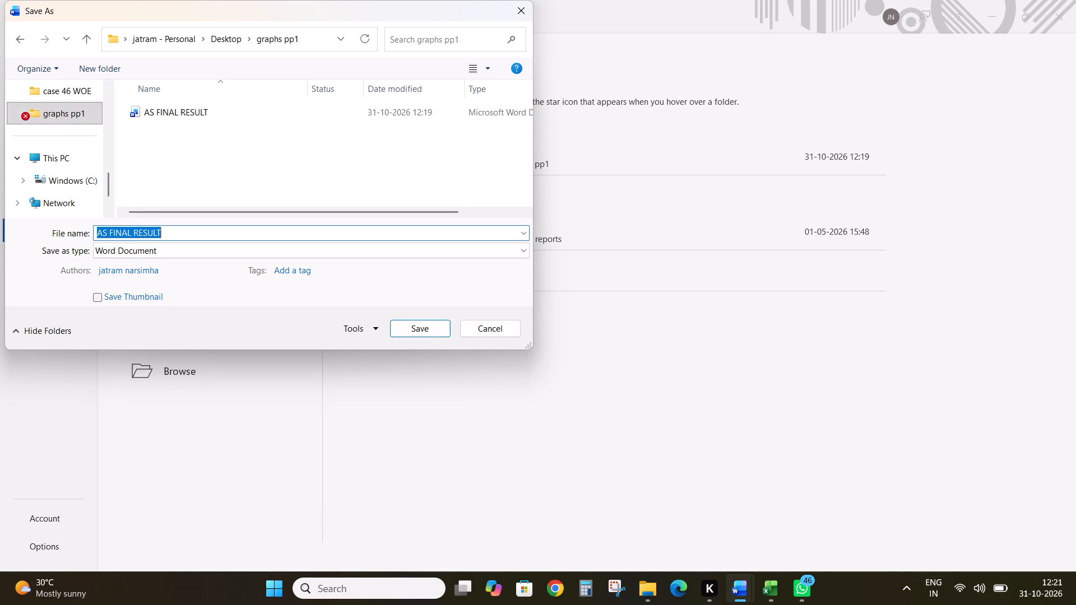
{"action": "left_click", "coordinate": [180, 229]}
{"action": "key", "text": "space"}
{"action": "type", "text": "final"}
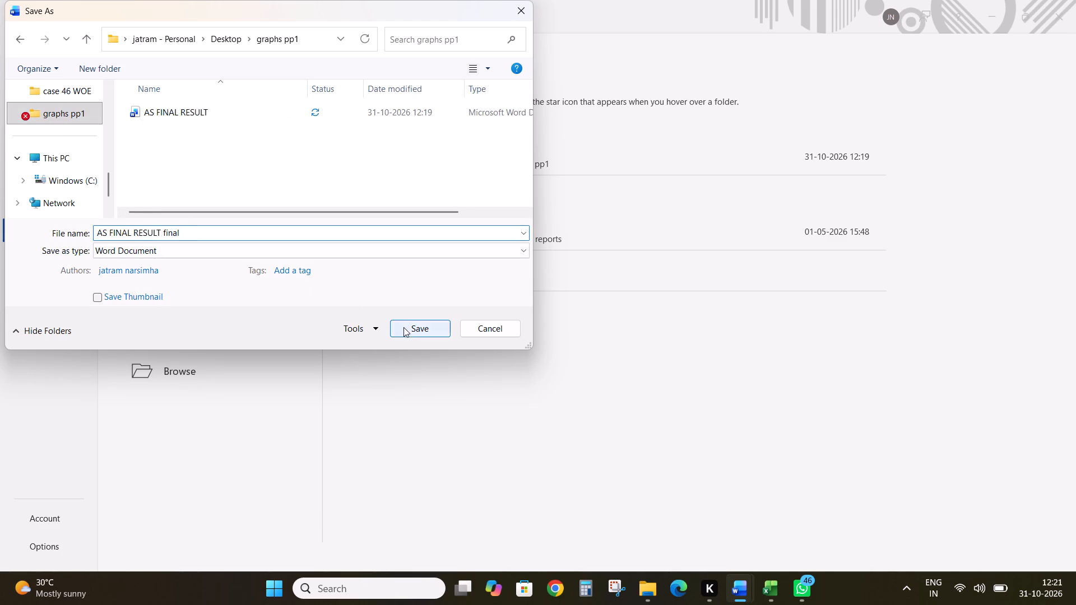
{"action": "left_click", "coordinate": [409, 324]}
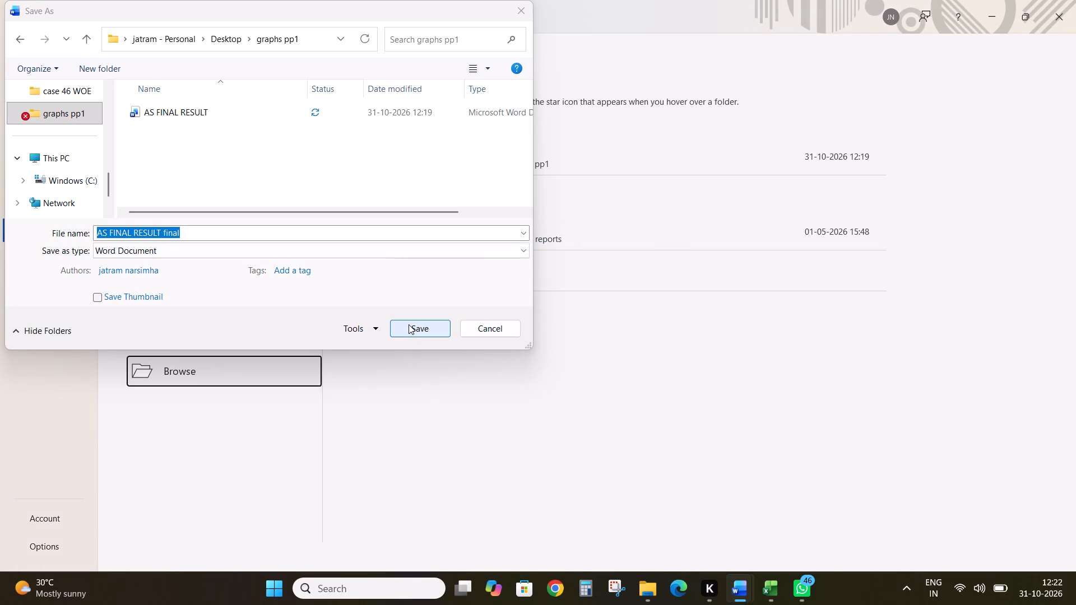
{"action": "left_click", "coordinate": [409, 324]}
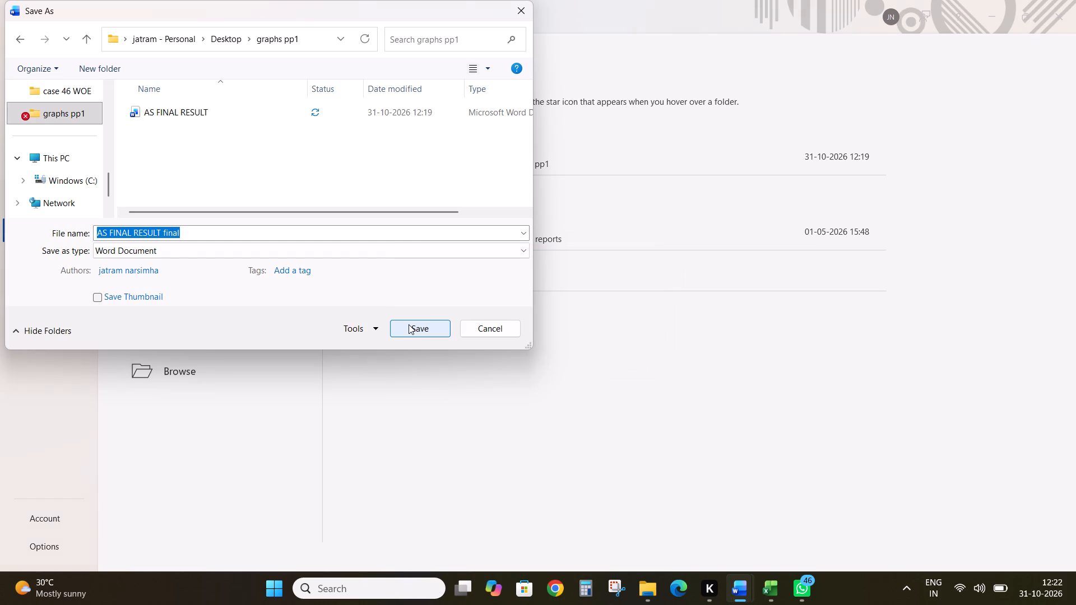
{"action": "left_click", "coordinate": [429, 324]}
{"action": "left_click", "coordinate": [433, 320]}
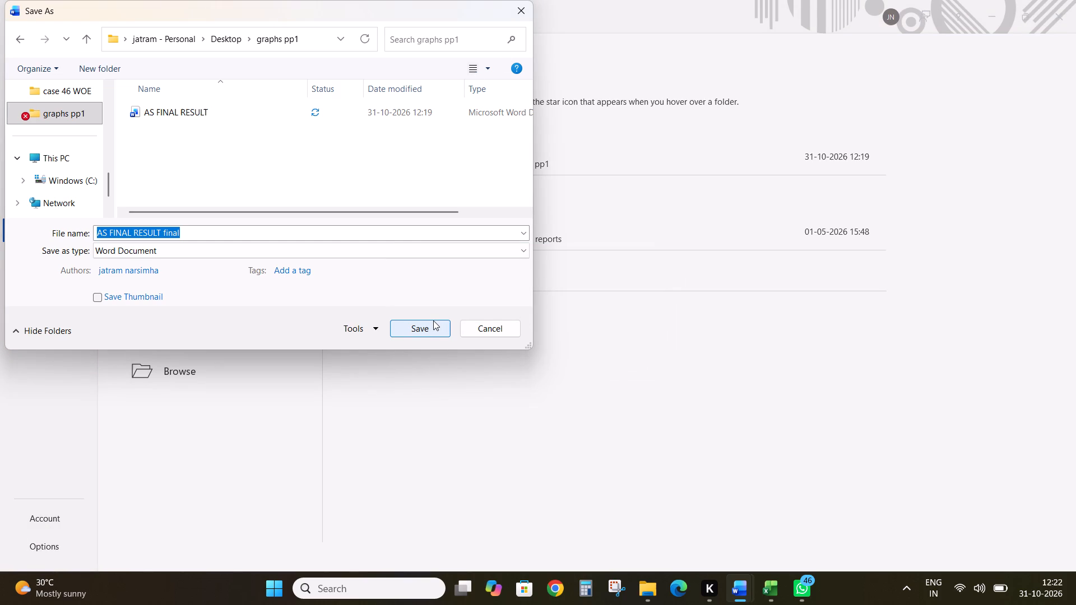
{"action": "left_click", "coordinate": [434, 334]}
Return to the saved document's editing view from the Save a Copy page.
{"action": "left_click", "coordinate": [722, 532]}
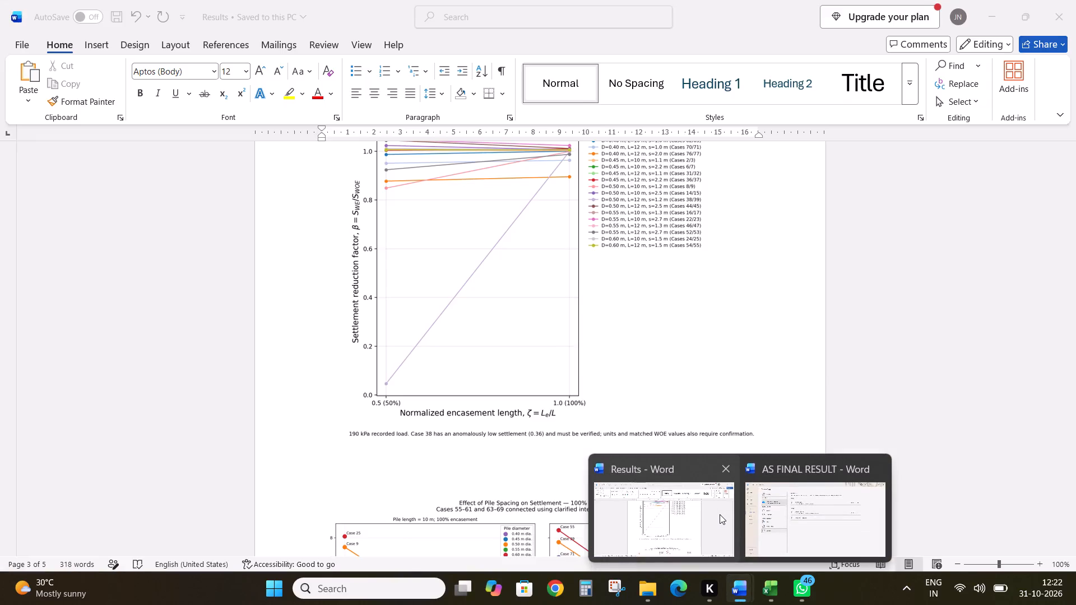
{"action": "left_click", "coordinate": [767, 504]}
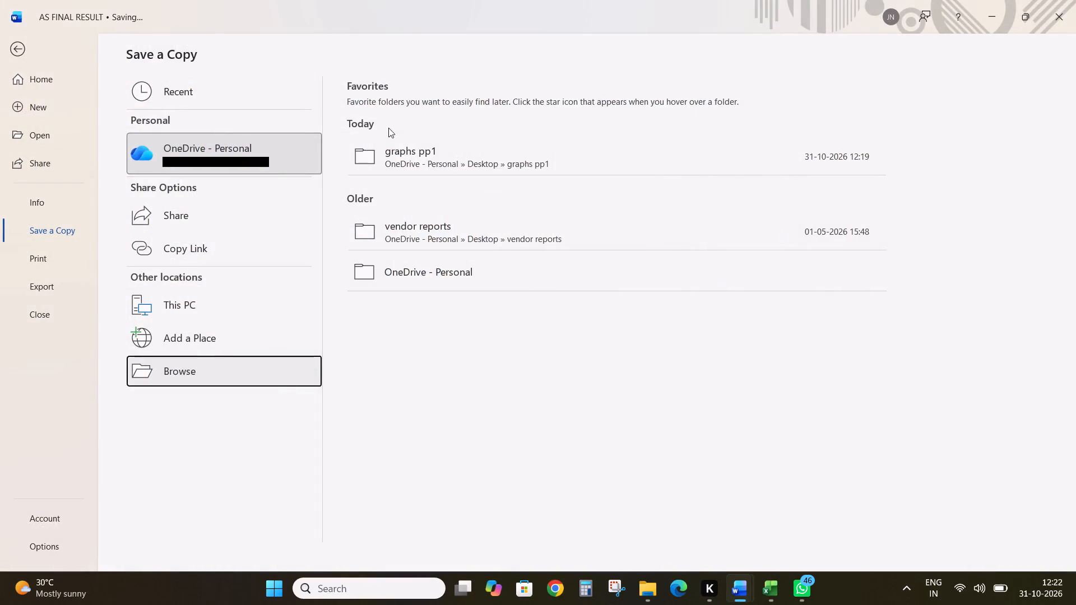
{"action": "left_click", "coordinate": [16, 46]}
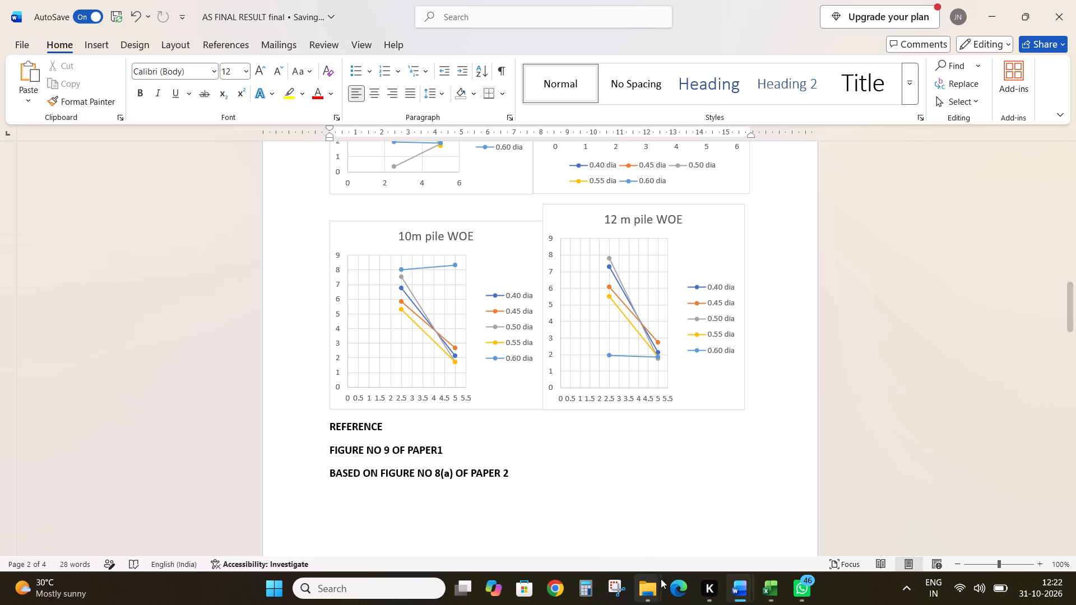
Switch to File Explorer, open AS FINAL RESULT from the graphs pp1 folder to check its contents, and close it.
{"action": "left_click", "coordinate": [597, 525]}
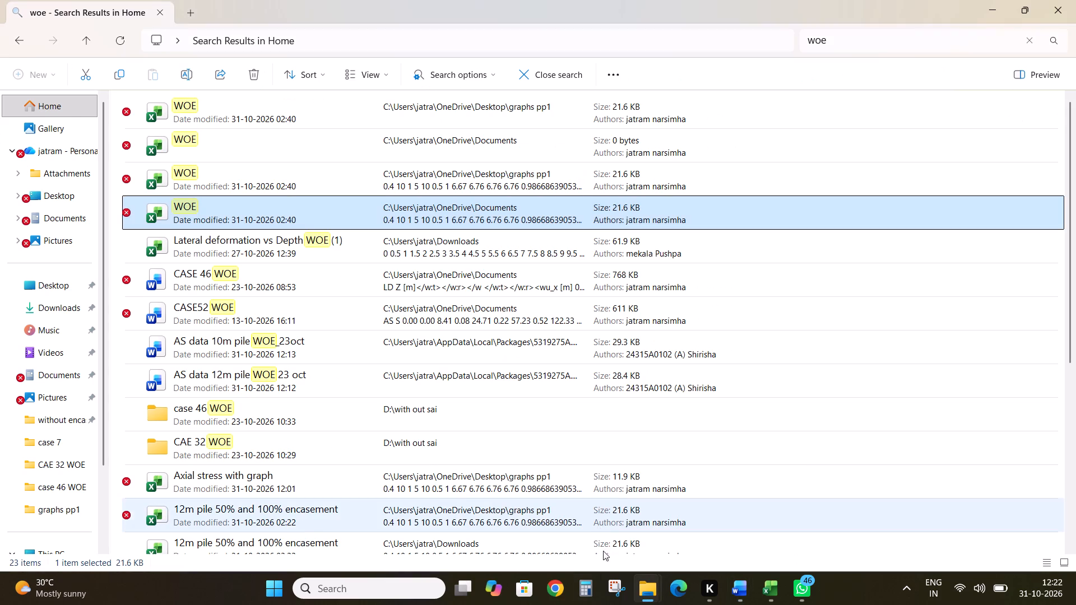
{"action": "left_click", "coordinate": [711, 497]}
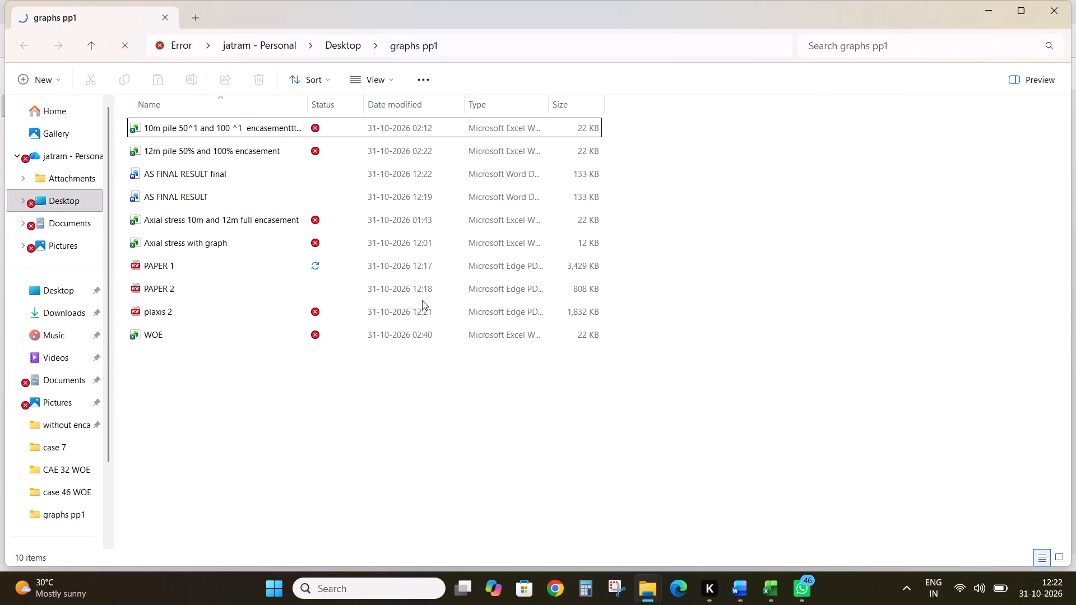
{"action": "double_click", "coordinate": [231, 193]}
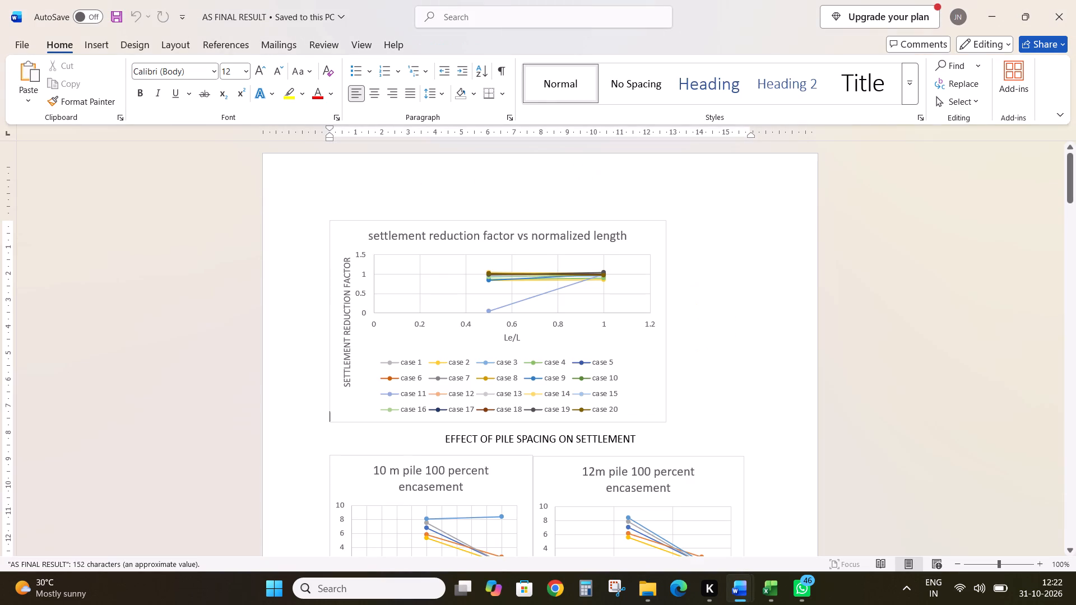
{"action": "left_click", "coordinate": [1066, 0]}
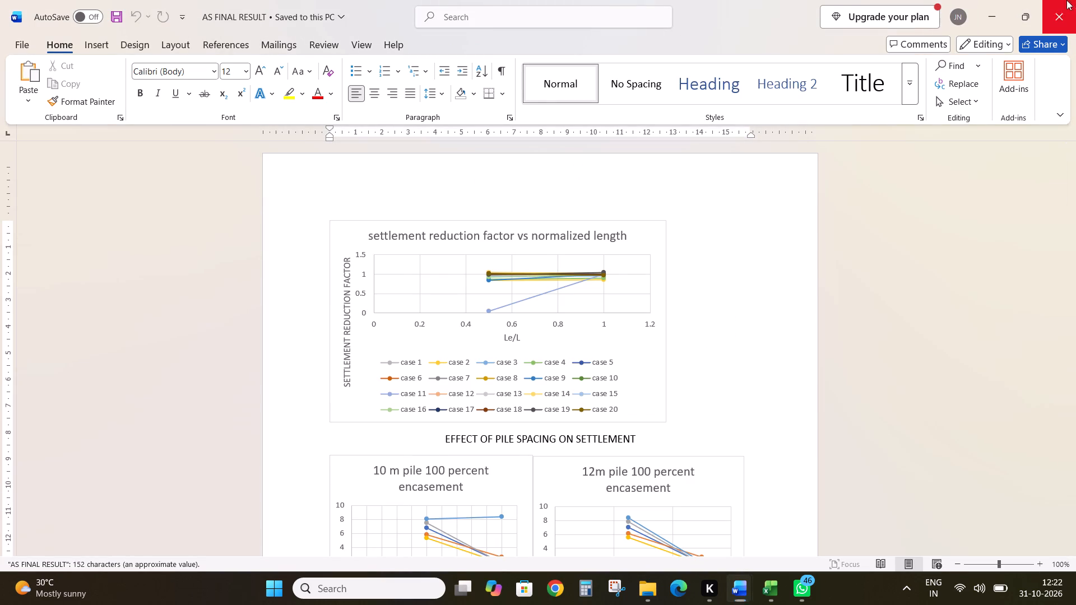
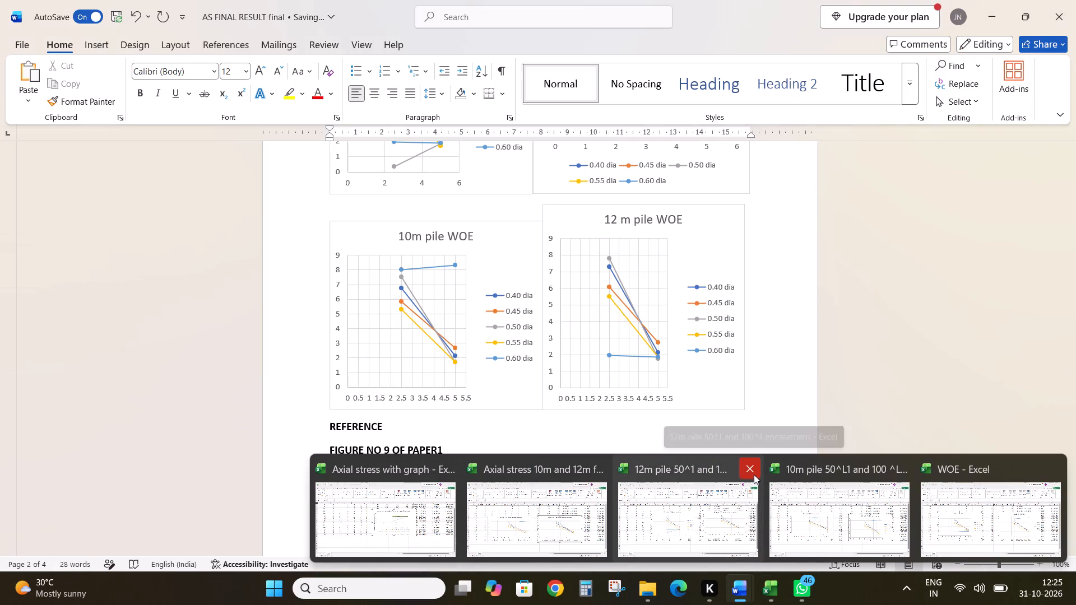
Close the 12m pile 50^1 and 100^1 encasement workbook and the Axial stress 10m and 12m full encasement workbook in Excel.
{"action": "left_click", "coordinate": [754, 474]}
{"action": "left_click", "coordinate": [754, 474]}
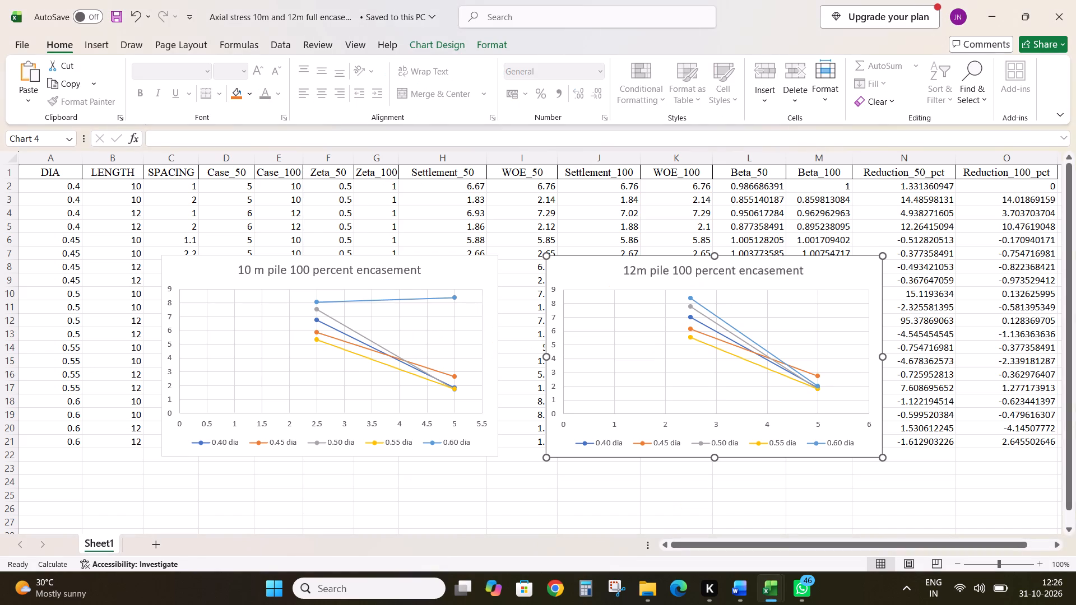
{"action": "left_click", "coordinate": [757, 469]}
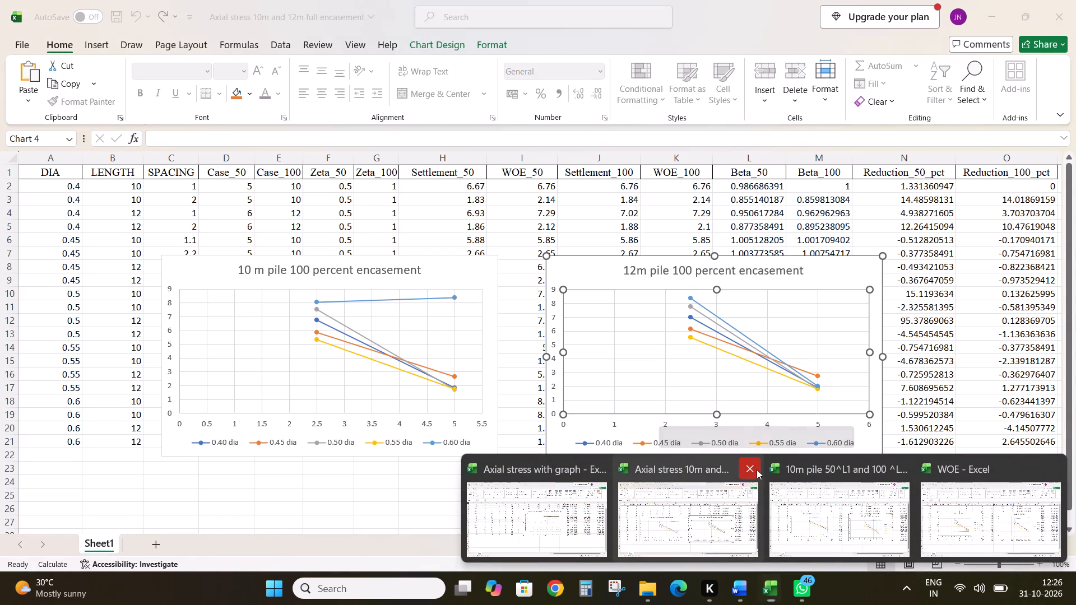
{"action": "left_click", "coordinate": [807, 388]}
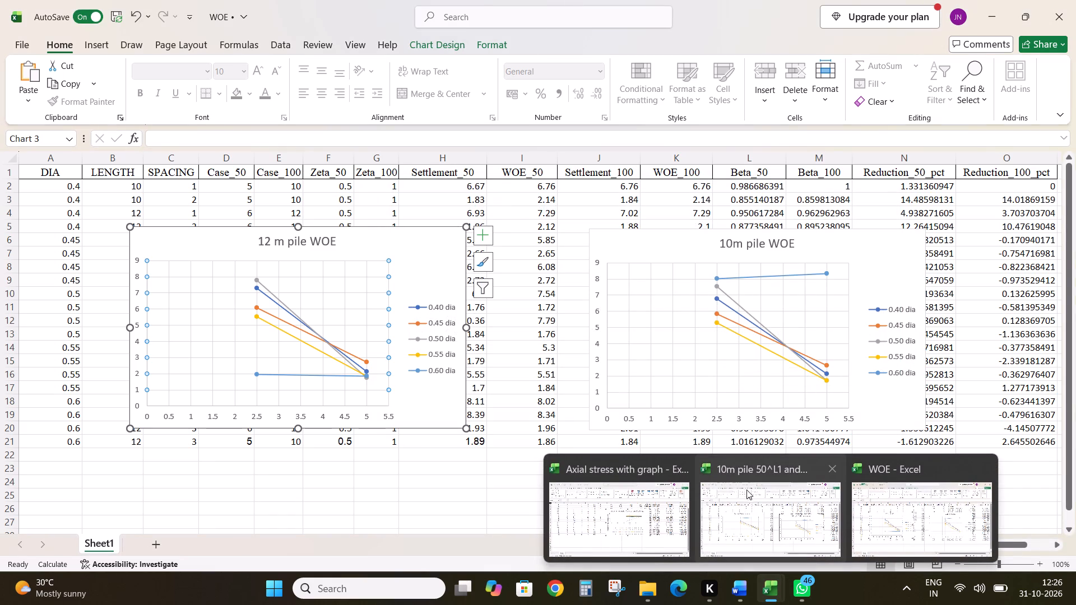
Close the 10m pile 50^L1 and 100^L1 encasement workbook.
{"action": "left_click", "coordinate": [828, 469]}
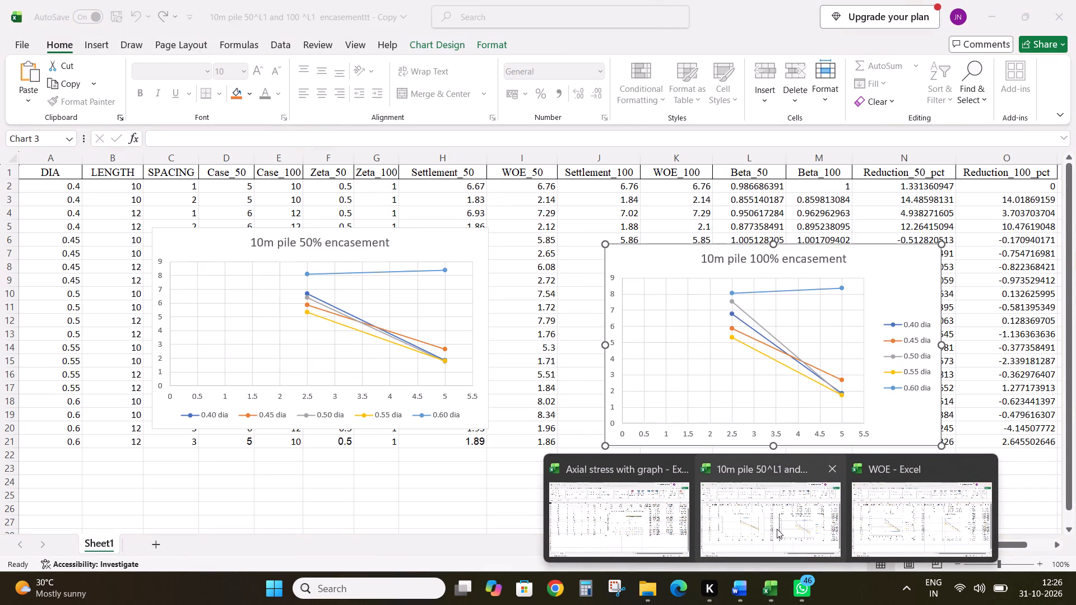
{"action": "left_click", "coordinate": [831, 464]}
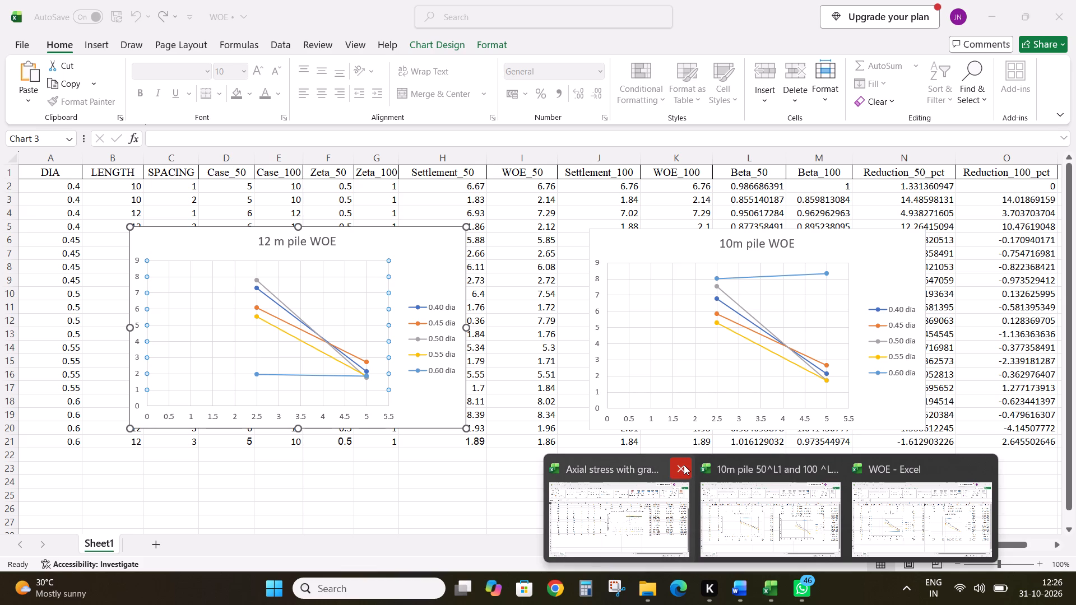
{"action": "left_click", "coordinate": [684, 465]}
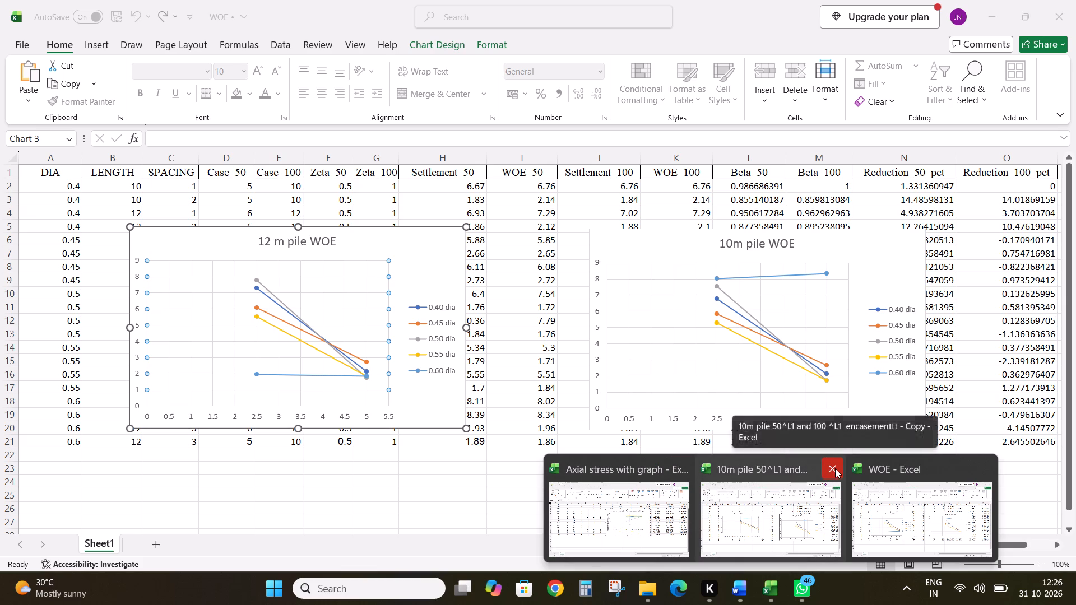
{"action": "left_click", "coordinate": [835, 468]}
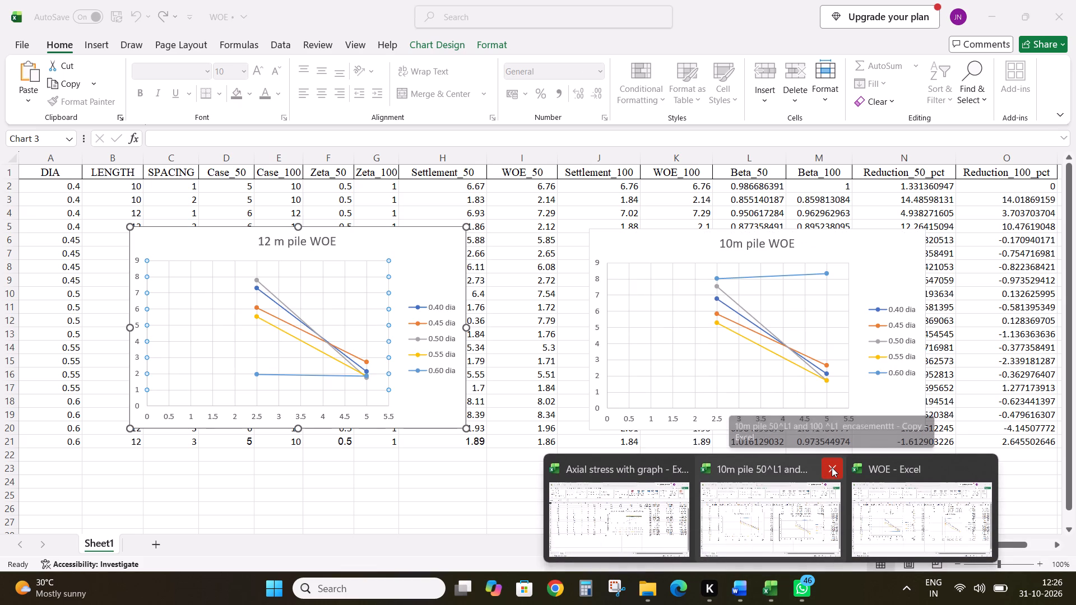
{"action": "left_click", "coordinate": [832, 467]}
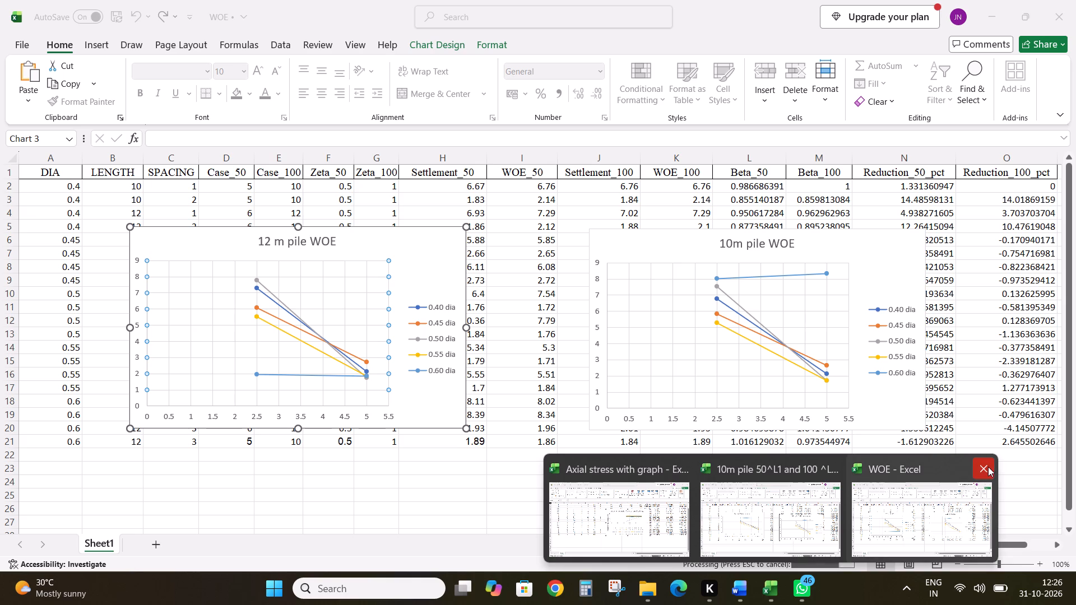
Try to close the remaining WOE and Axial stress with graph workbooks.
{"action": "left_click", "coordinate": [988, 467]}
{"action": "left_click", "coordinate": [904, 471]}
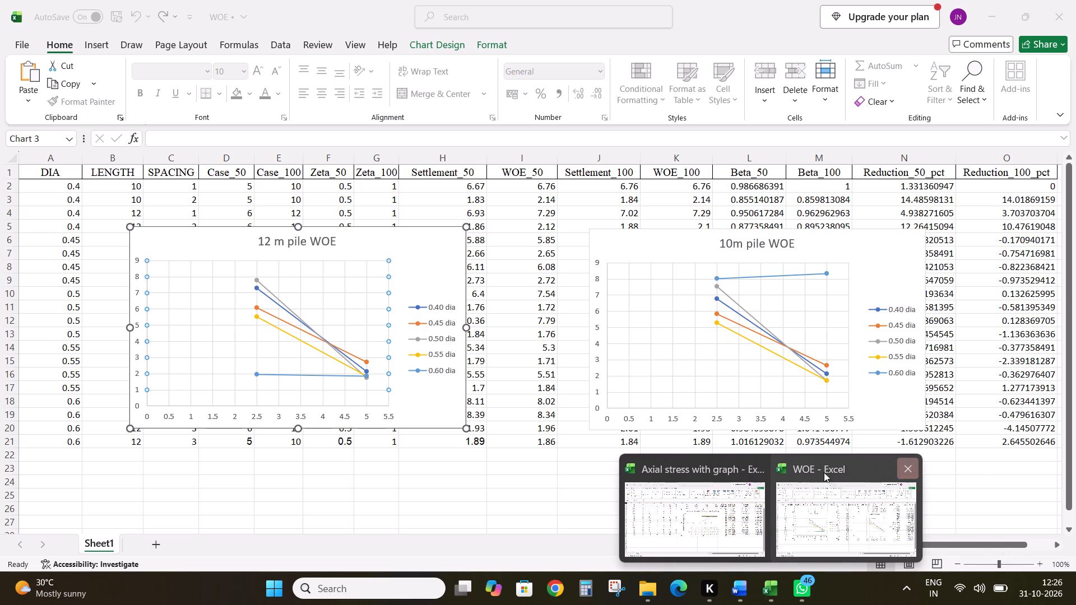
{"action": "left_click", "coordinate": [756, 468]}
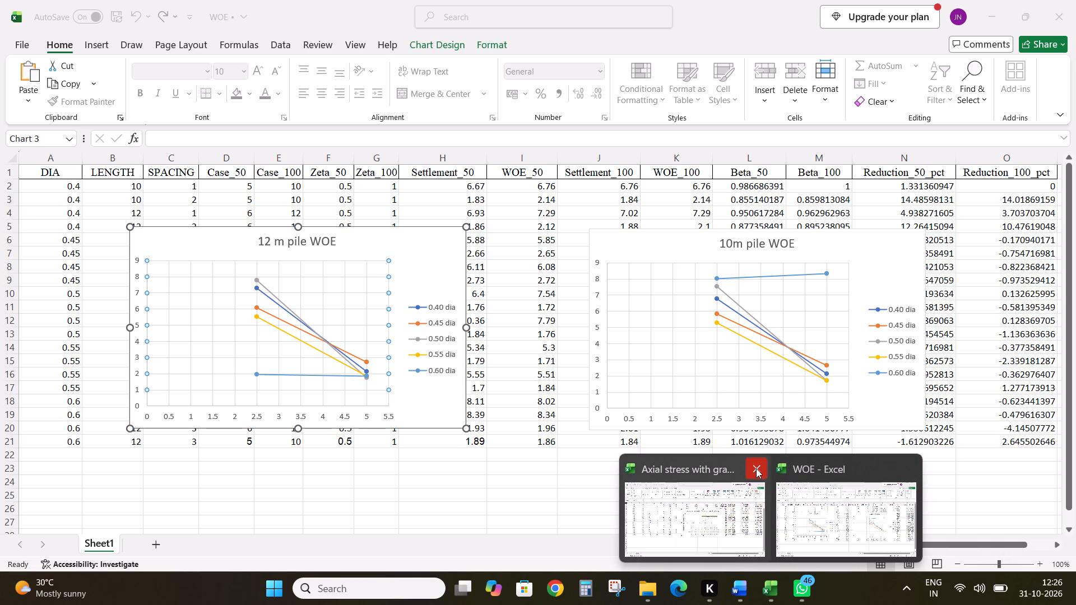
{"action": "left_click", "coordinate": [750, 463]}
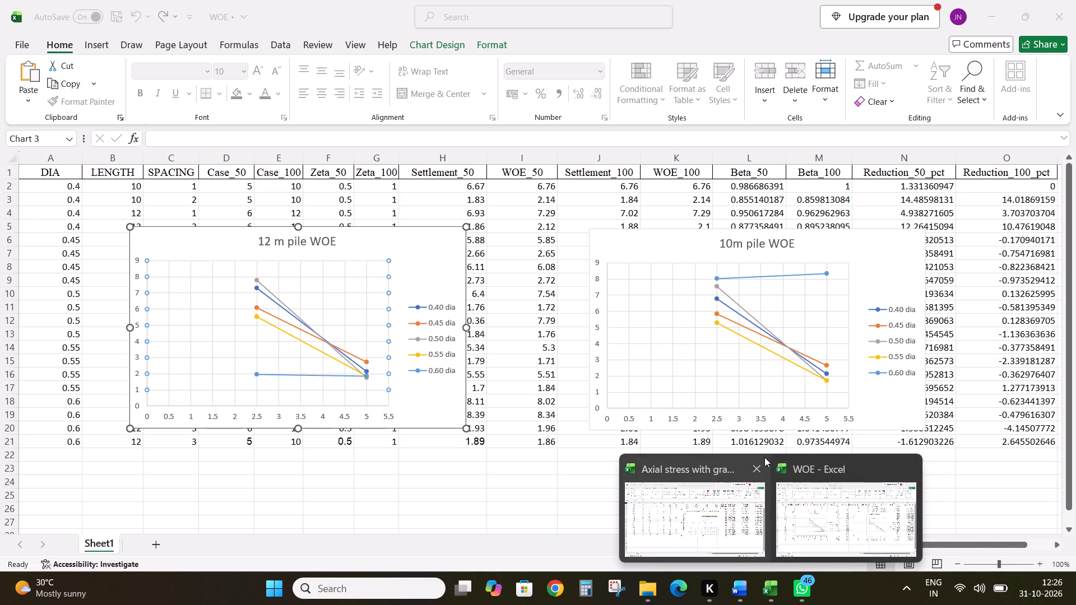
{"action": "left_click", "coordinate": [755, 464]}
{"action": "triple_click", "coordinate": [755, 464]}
Switch to the AS FINAL RESULT final document in Word and check its file name and save location.
{"action": "left_click", "coordinate": [747, 587]}
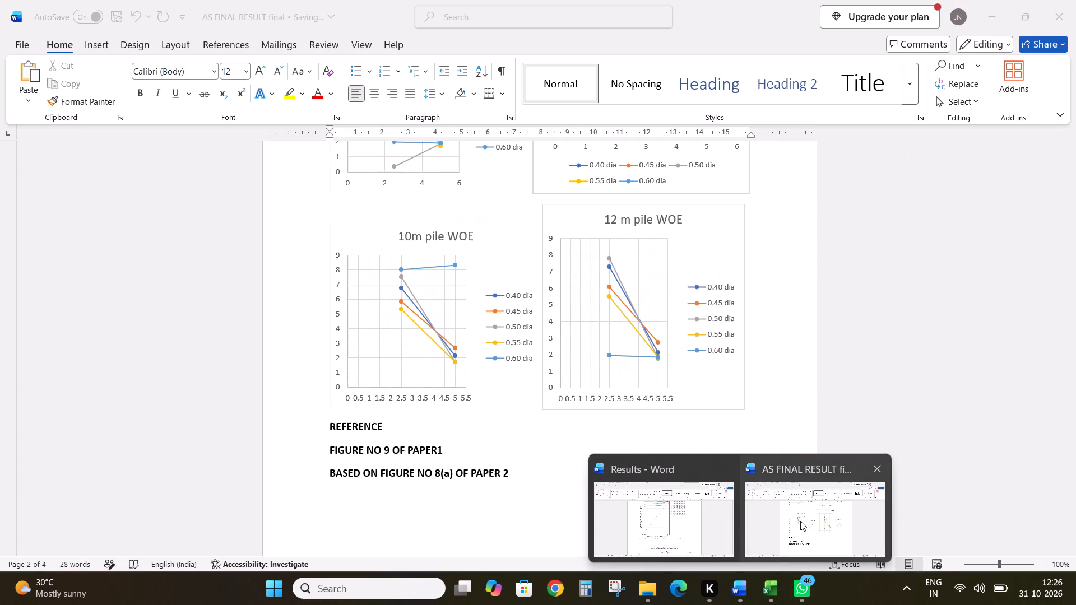
{"action": "left_click", "coordinate": [800, 521]}
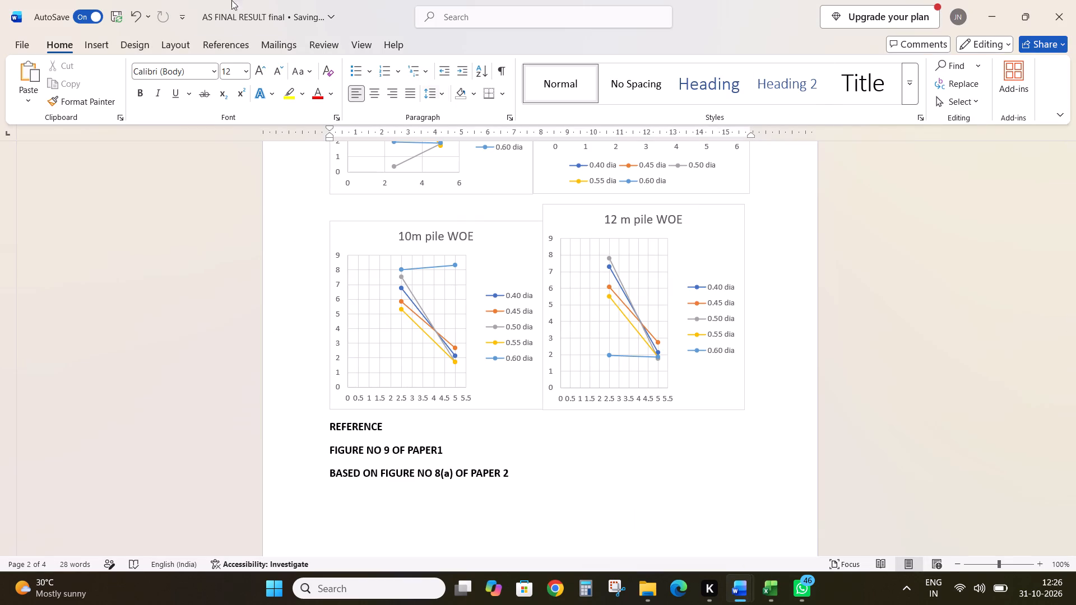
{"action": "left_click", "coordinate": [243, 15]}
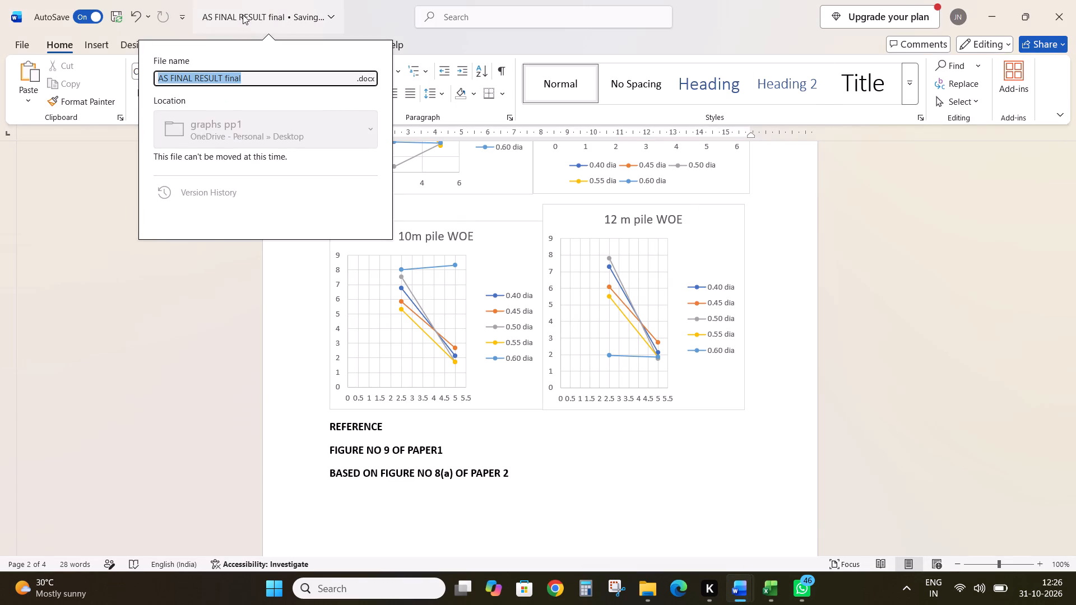
{"action": "left_click", "coordinate": [243, 15]}
{"action": "left_click", "coordinate": [203, 262]}
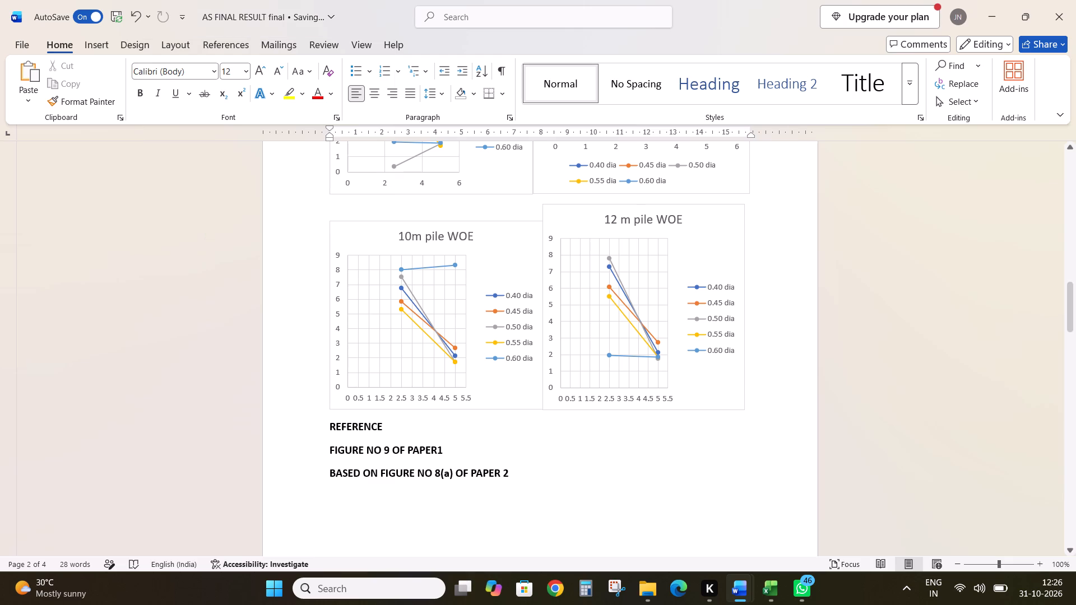
Switch to File Explorer, create a new folder inside graphs pp1 and enter 10 m encaseme as the beginning of its name.
{"action": "left_click", "coordinate": [635, 590]}
{"action": "left_click", "coordinate": [693, 517]}
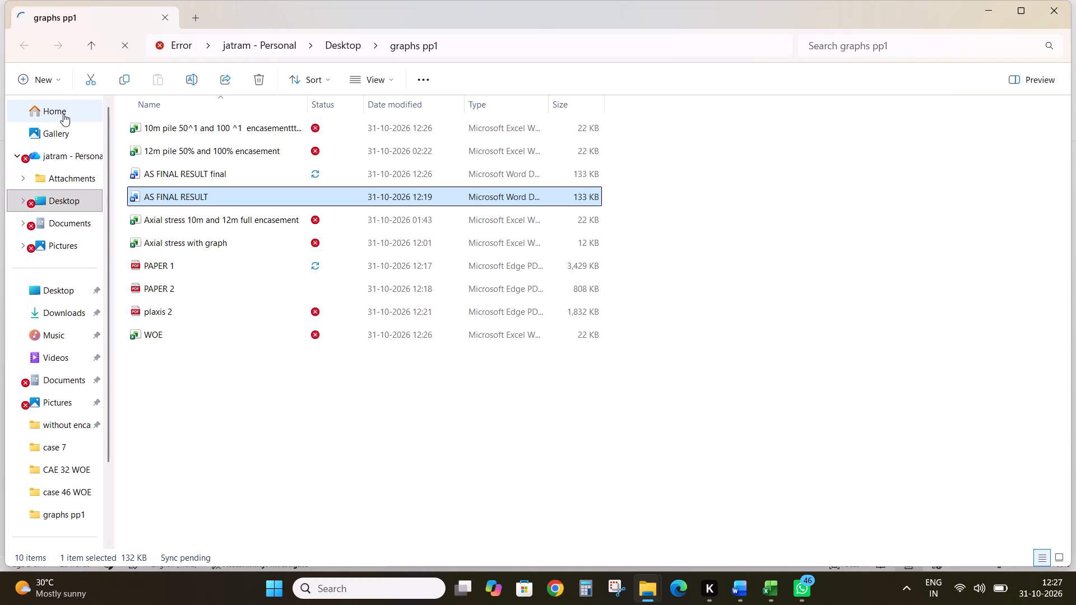
{"action": "left_click", "coordinate": [53, 72]}
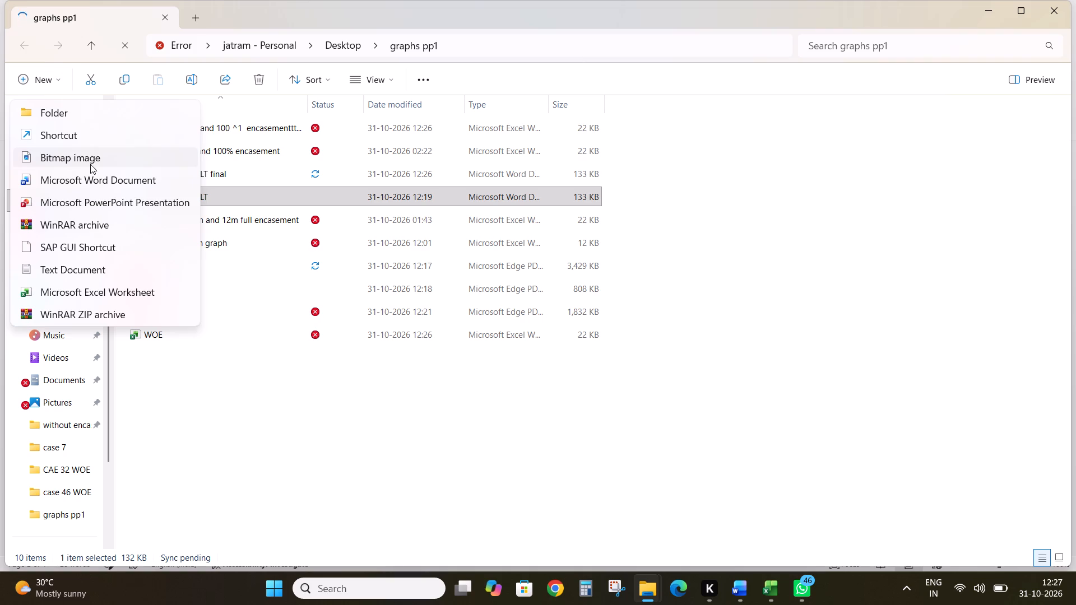
{"action": "left_click", "coordinate": [100, 115]}
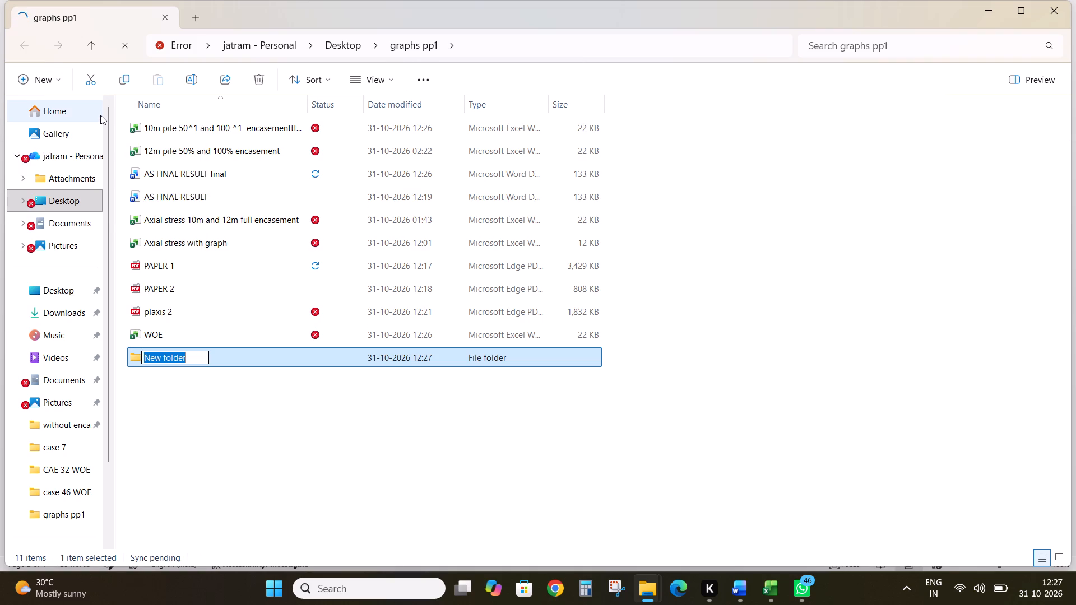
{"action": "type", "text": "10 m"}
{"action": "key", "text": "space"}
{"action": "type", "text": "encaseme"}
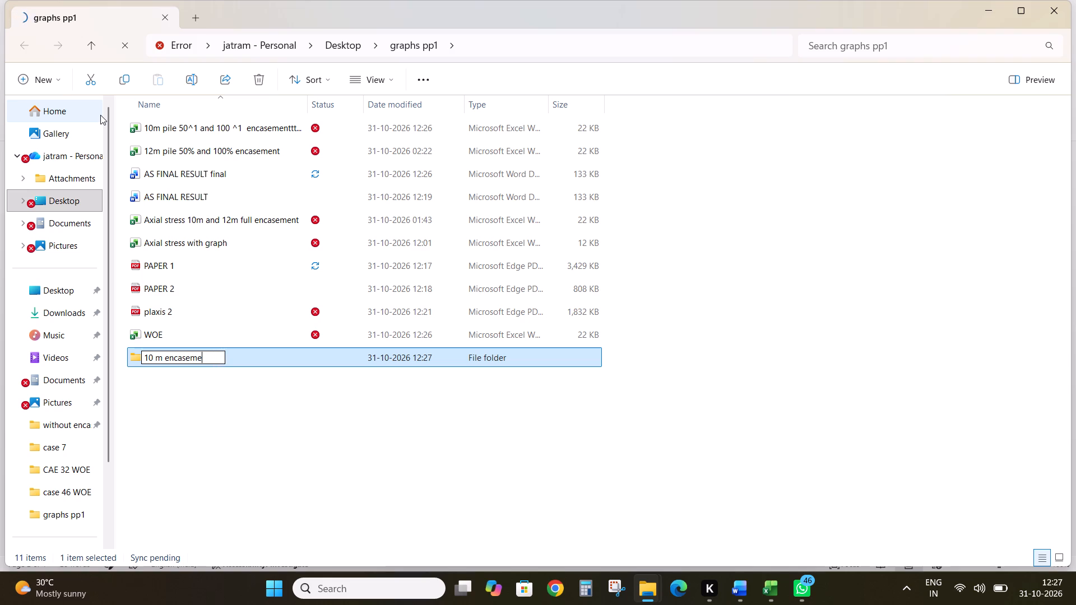
Replace the partly entered encasement wording so the new folder in graphs pp1 is named 10 m piles AS data.
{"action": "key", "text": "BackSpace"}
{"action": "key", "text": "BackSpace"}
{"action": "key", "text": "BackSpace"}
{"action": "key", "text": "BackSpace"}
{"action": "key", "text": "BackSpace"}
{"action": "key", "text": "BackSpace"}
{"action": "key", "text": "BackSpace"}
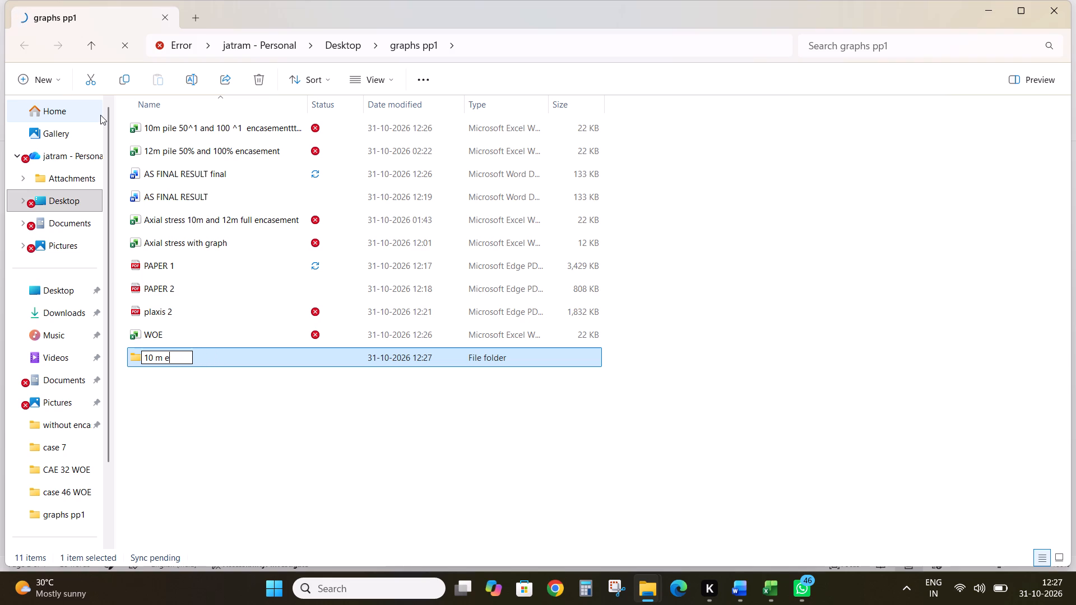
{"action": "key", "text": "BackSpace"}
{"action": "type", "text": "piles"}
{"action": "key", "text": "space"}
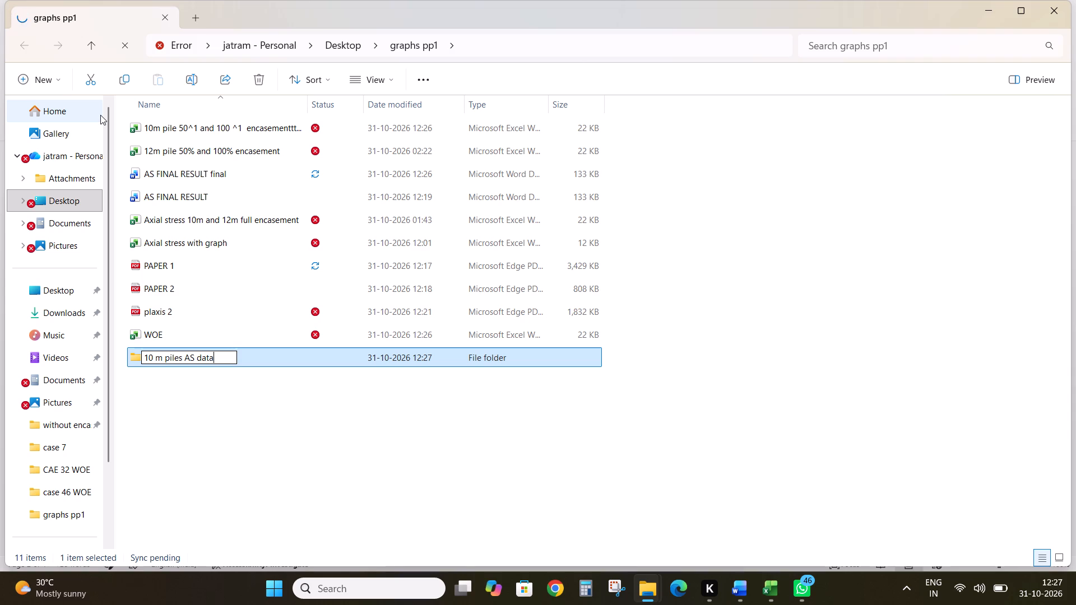
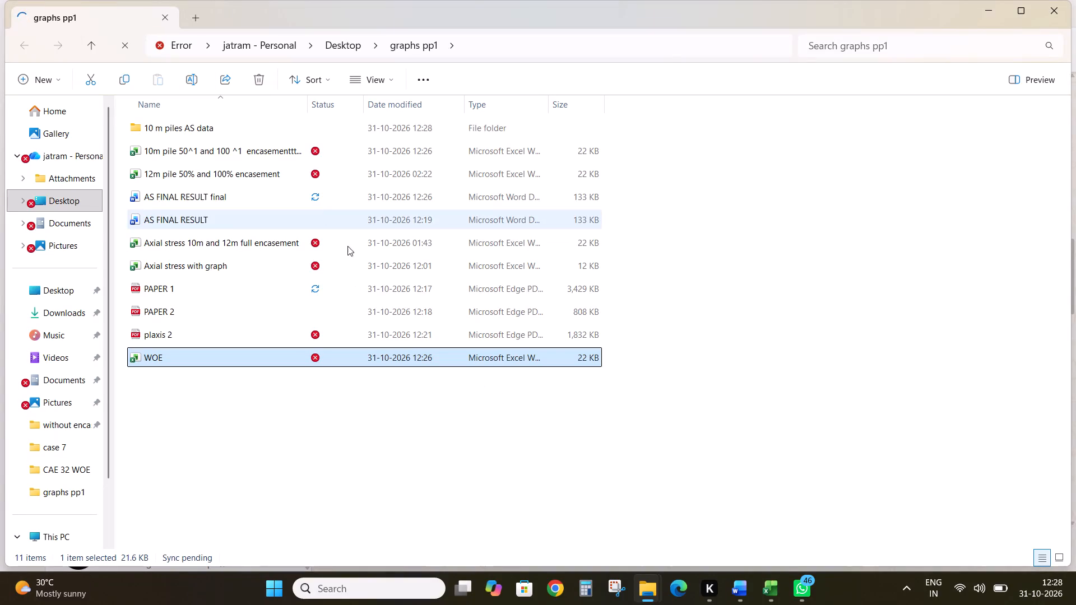
Copy the 10m pile 50^1 and 100 ^1 encasement workbook from graphs pp1 into the 10 m piles AS data folder.
{"action": "left_click", "coordinate": [219, 146]}
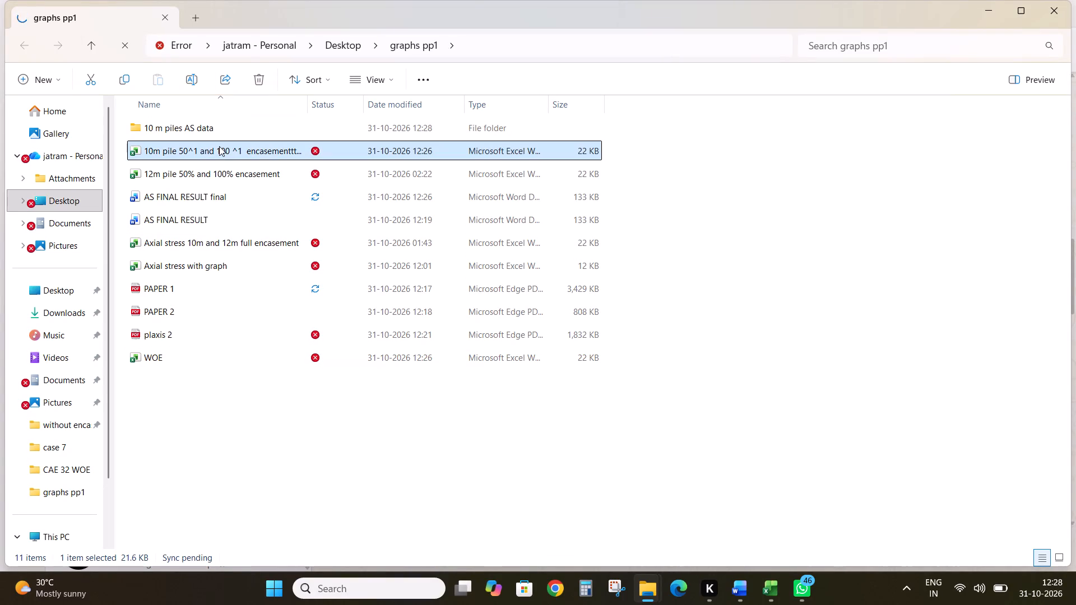
{"action": "key", "text": "ctrl+c"}
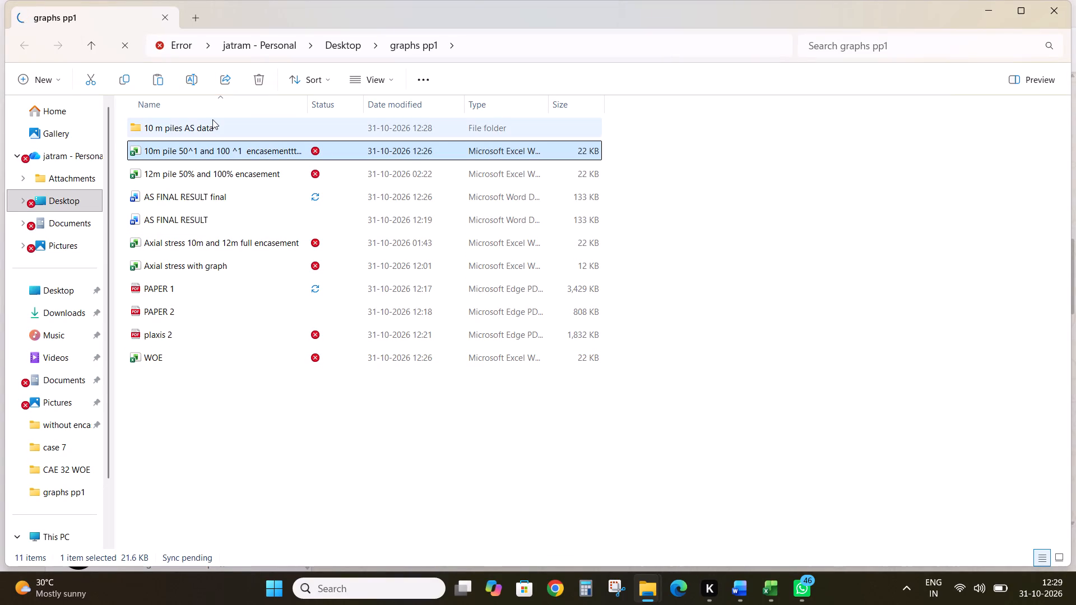
{"action": "left_click", "coordinate": [215, 123]}
{"action": "double_click", "coordinate": [215, 123]}
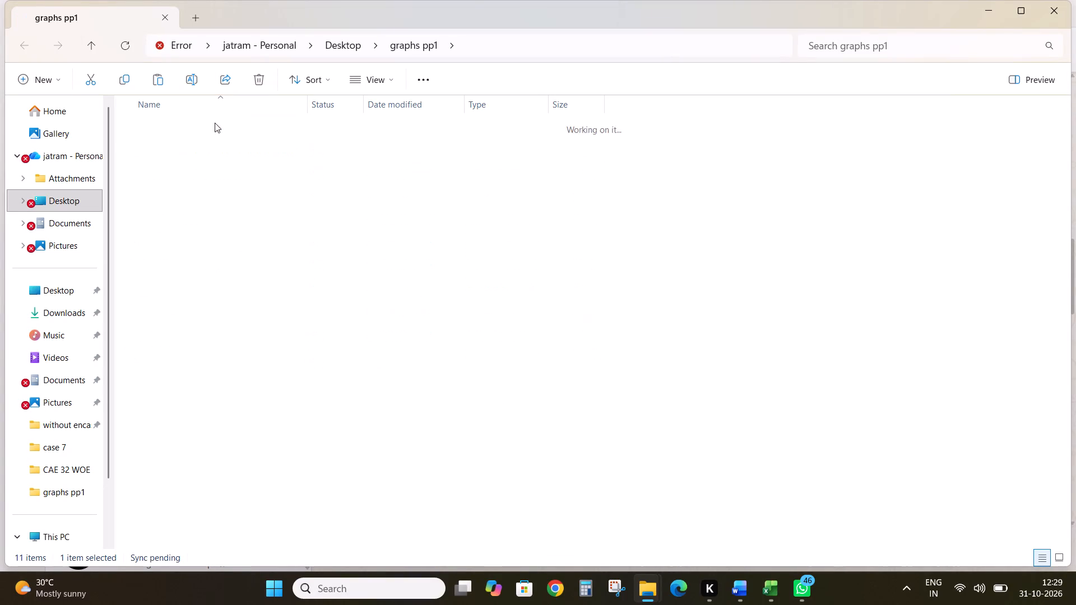
{"action": "key", "text": "ctrl+v"}
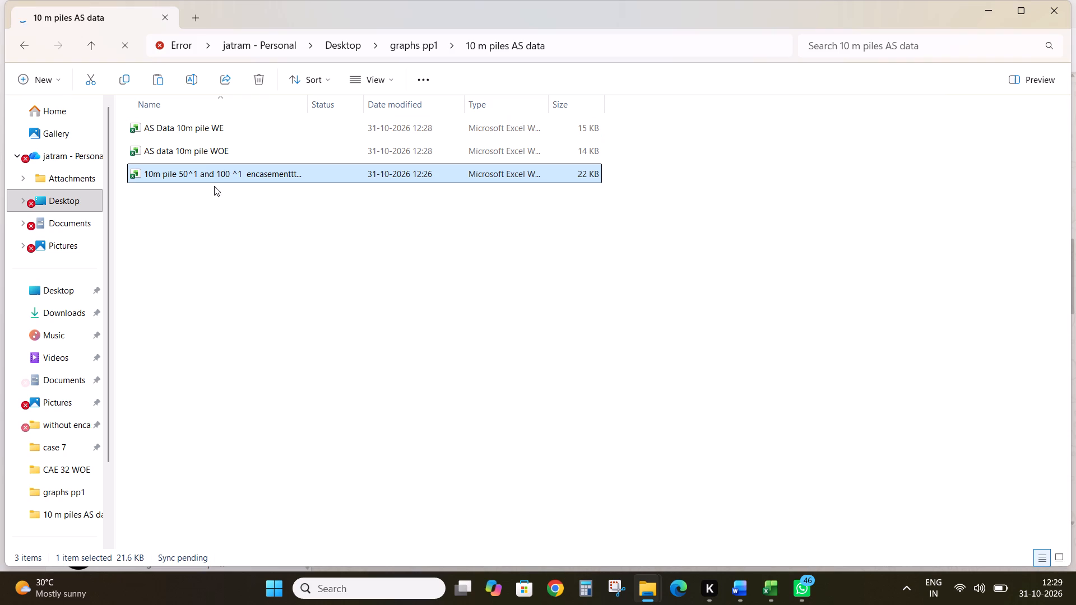
{"action": "left_click", "coordinate": [212, 218]}
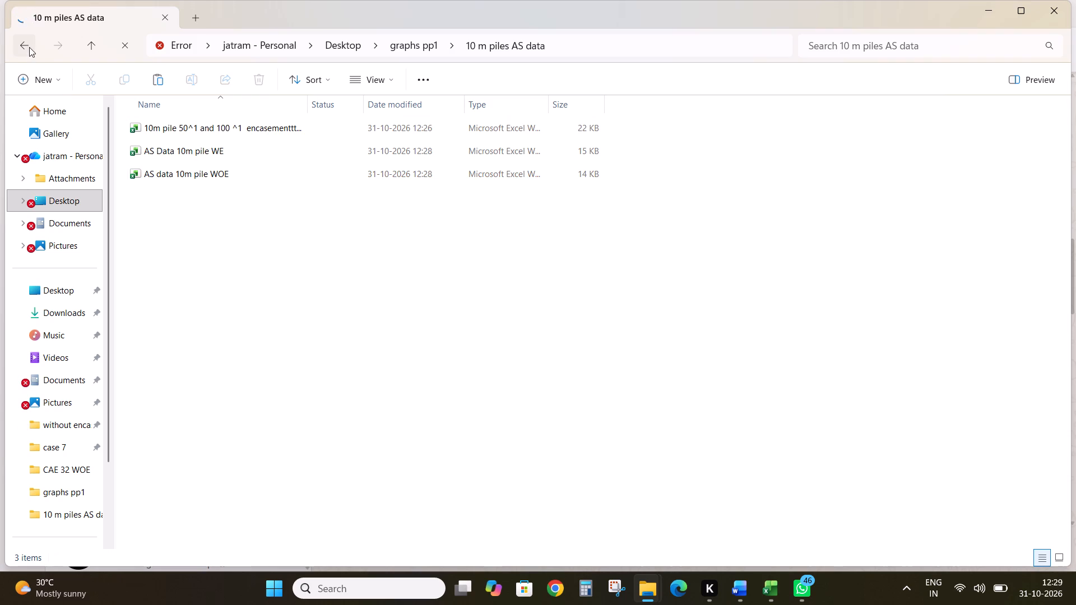
Return to the graphs pp1 folder and start creating a new item in it.
{"action": "left_click", "coordinate": [29, 47]}
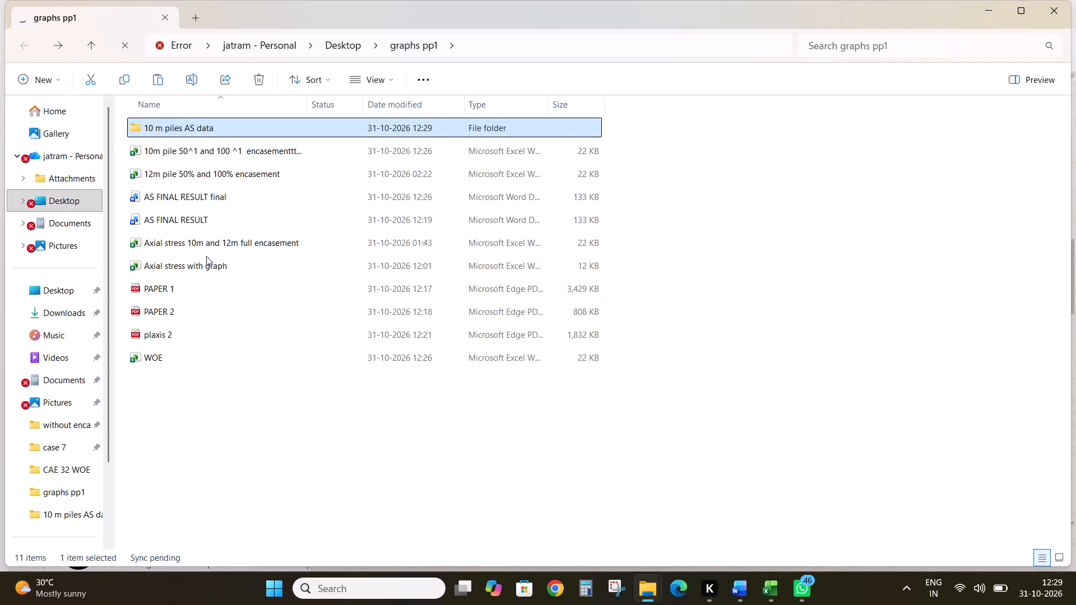
{"action": "left_click", "coordinate": [29, 74]}
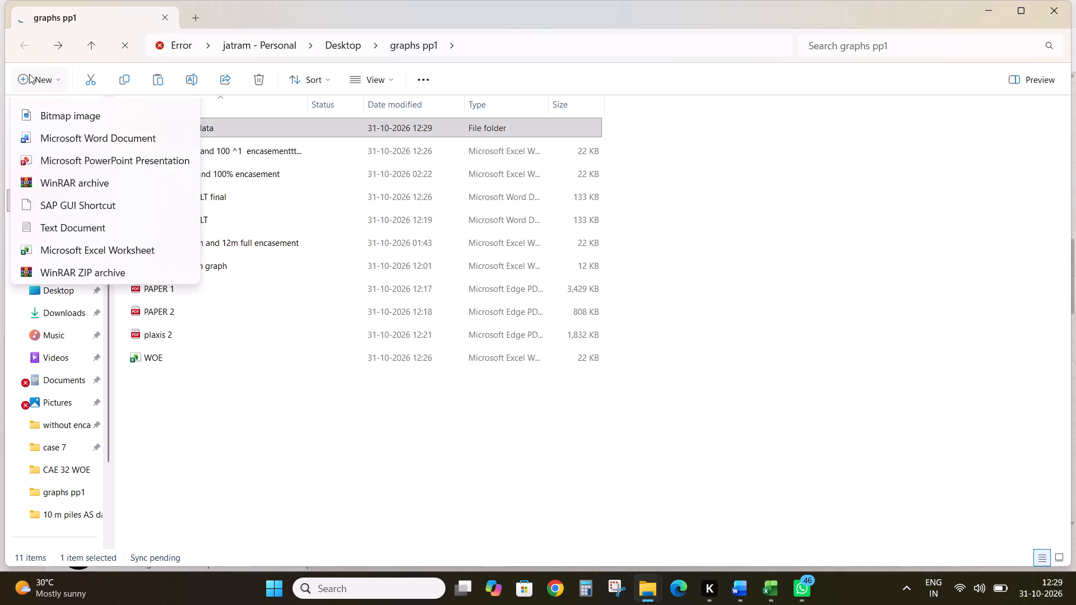
Create a new folder in graphs pp1 and name it 12 m piles AS data.
{"action": "left_click", "coordinate": [105, 111]}
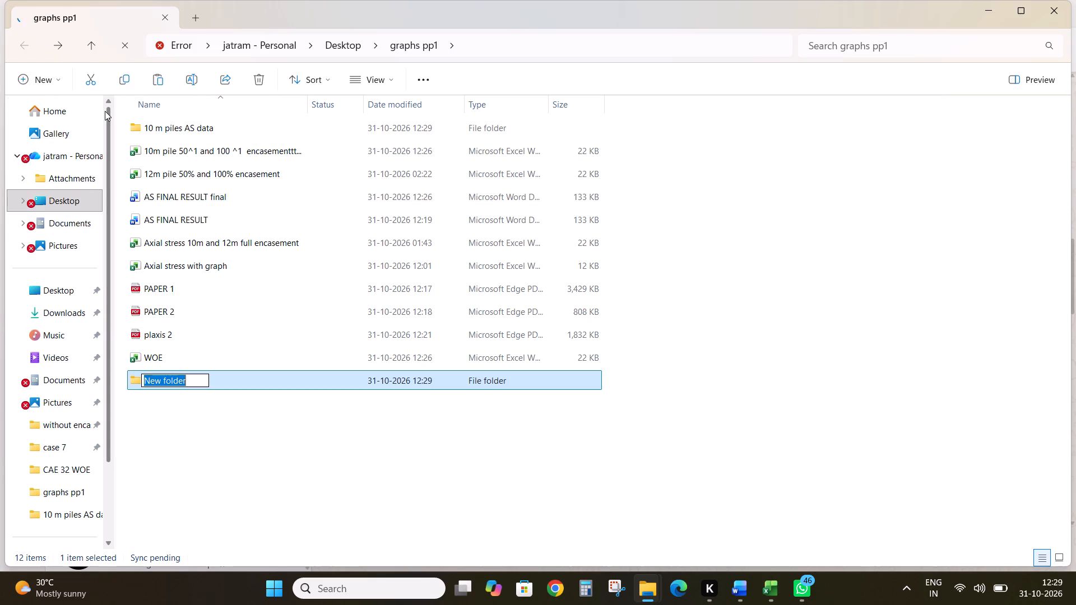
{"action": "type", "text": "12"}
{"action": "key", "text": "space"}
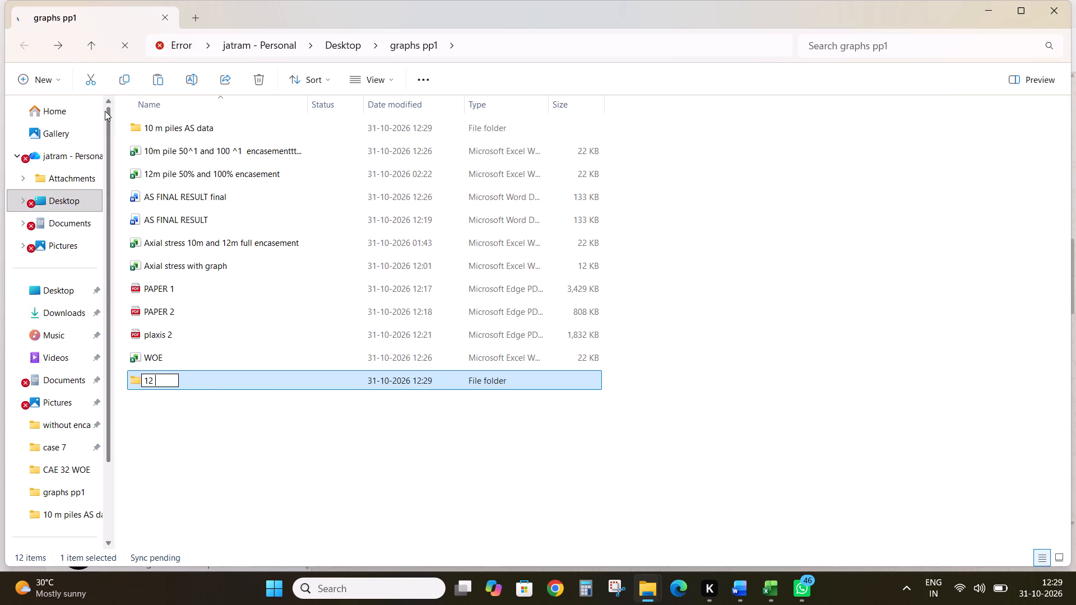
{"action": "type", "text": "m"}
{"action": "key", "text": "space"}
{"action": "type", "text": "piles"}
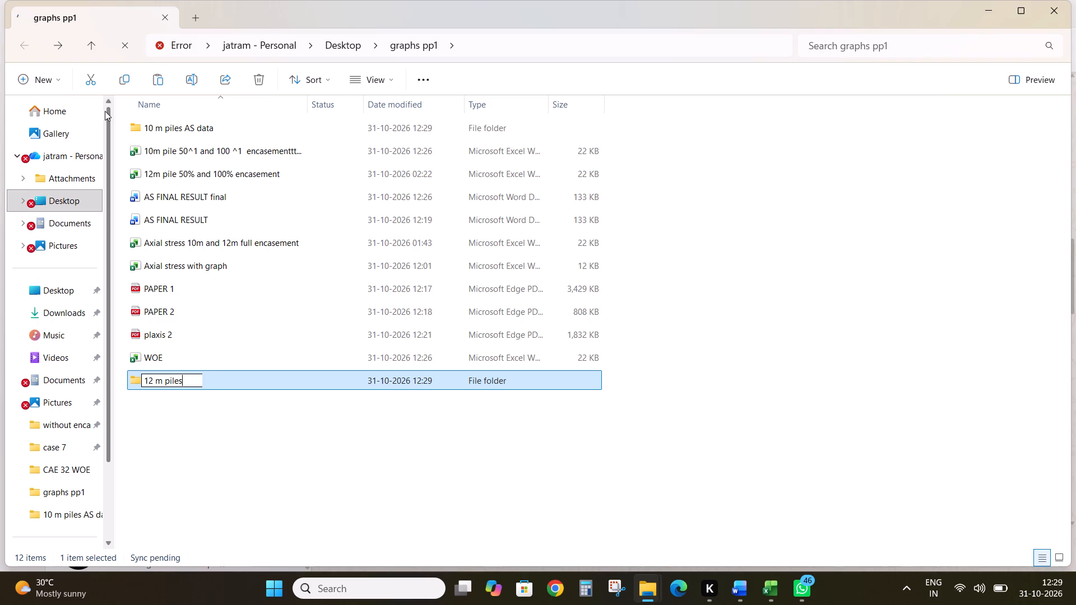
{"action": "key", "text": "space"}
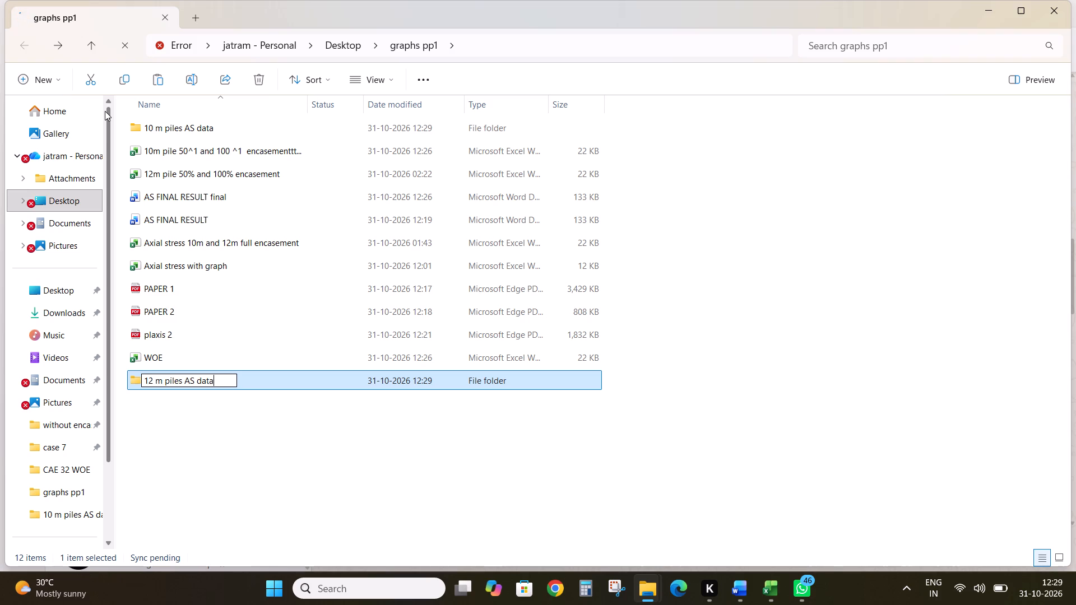
{"action": "double_click", "coordinate": [308, 380]}
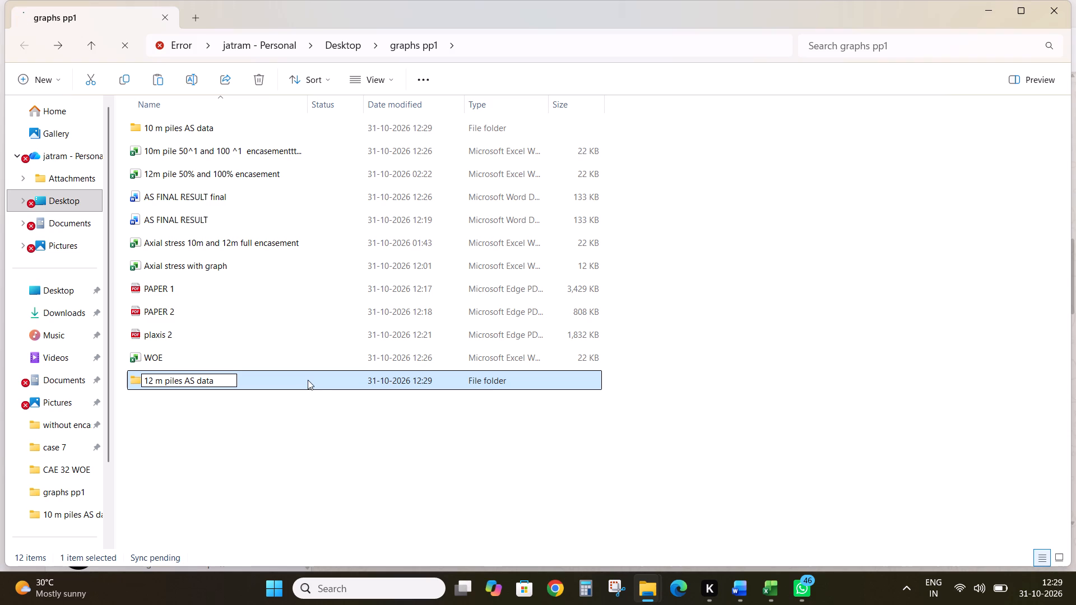
{"action": "left_click", "coordinate": [304, 422]}
{"action": "left_click", "coordinate": [389, 397]}
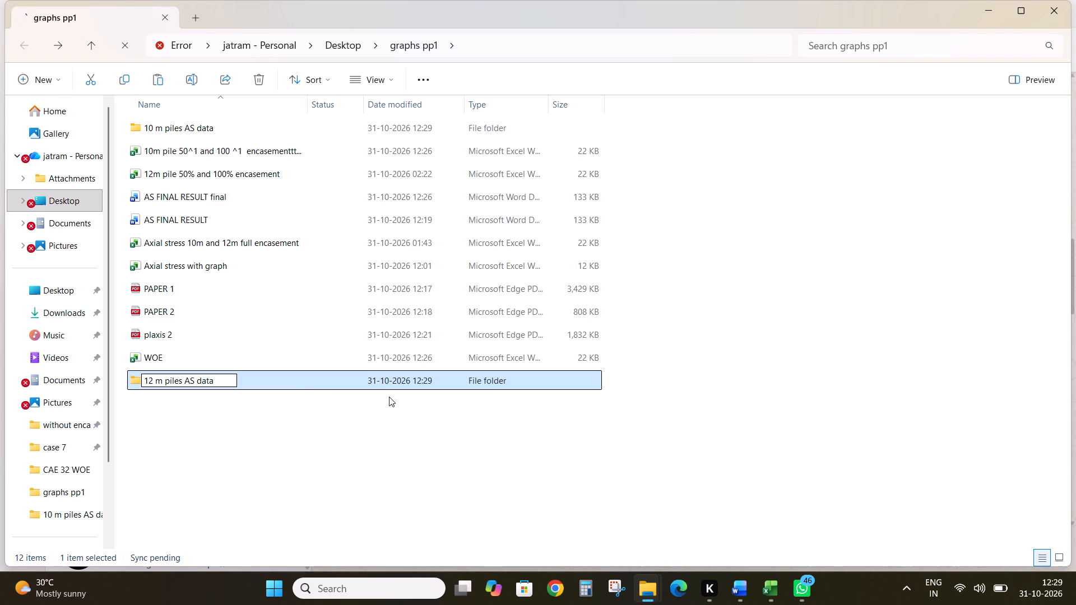
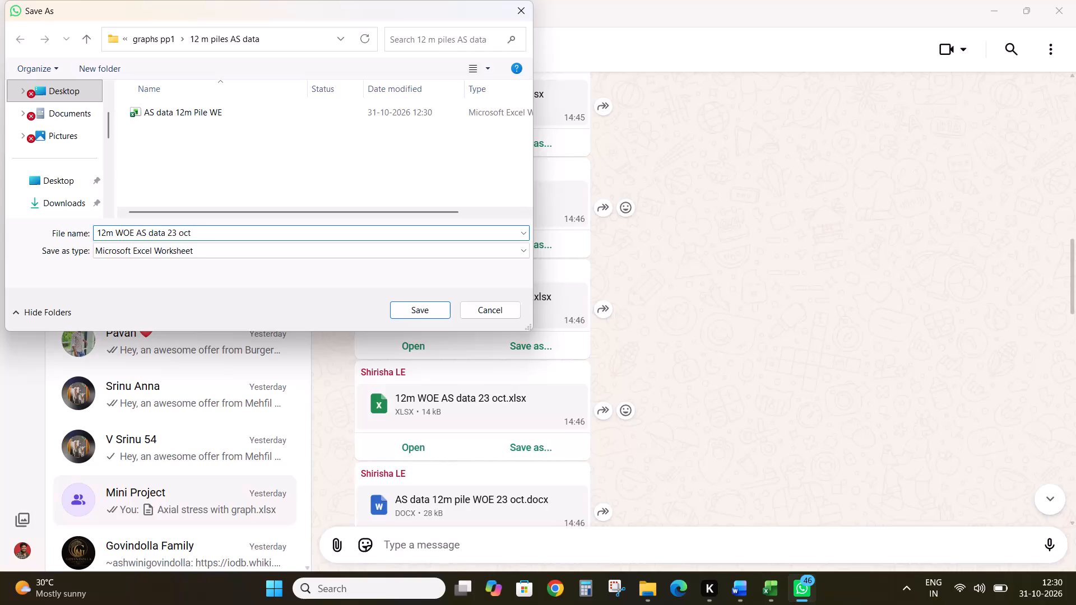
Shorten the file name of the WOE workbook being saved in the 12 m piles AS data folder to 12m WOE AS data.
{"action": "key", "text": "BackSpace"}
{"action": "key", "text": "BackSpace"}
{"action": "key", "text": "BackSpace"}
{"action": "key", "text": "BackSpace"}
{"action": "key", "text": "BackSpace"}
{"action": "key", "text": "BackSpace"}
{"action": "key", "text": "BackSpace"}
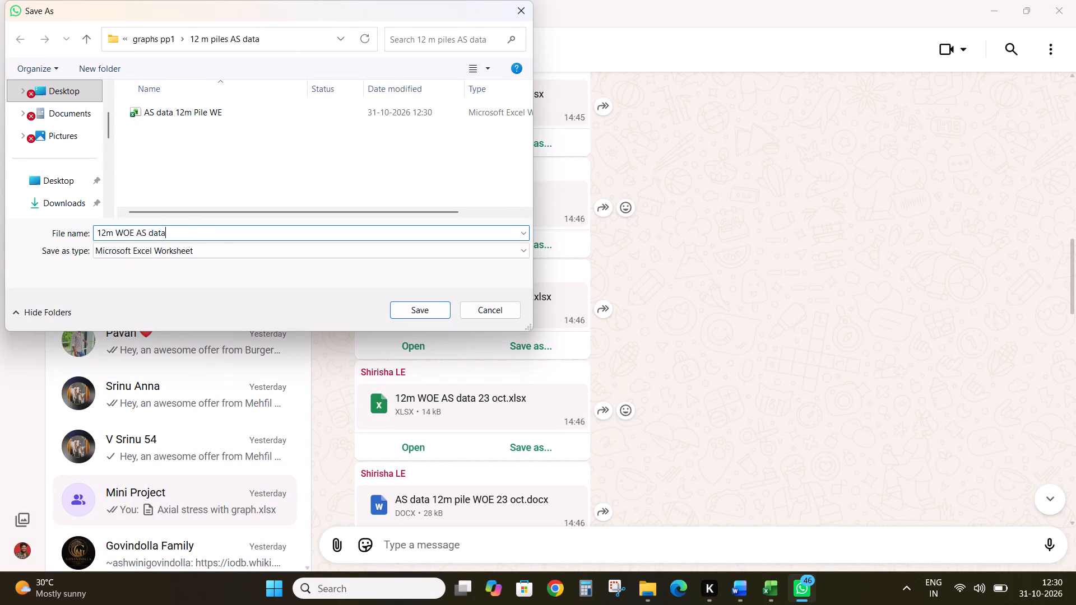
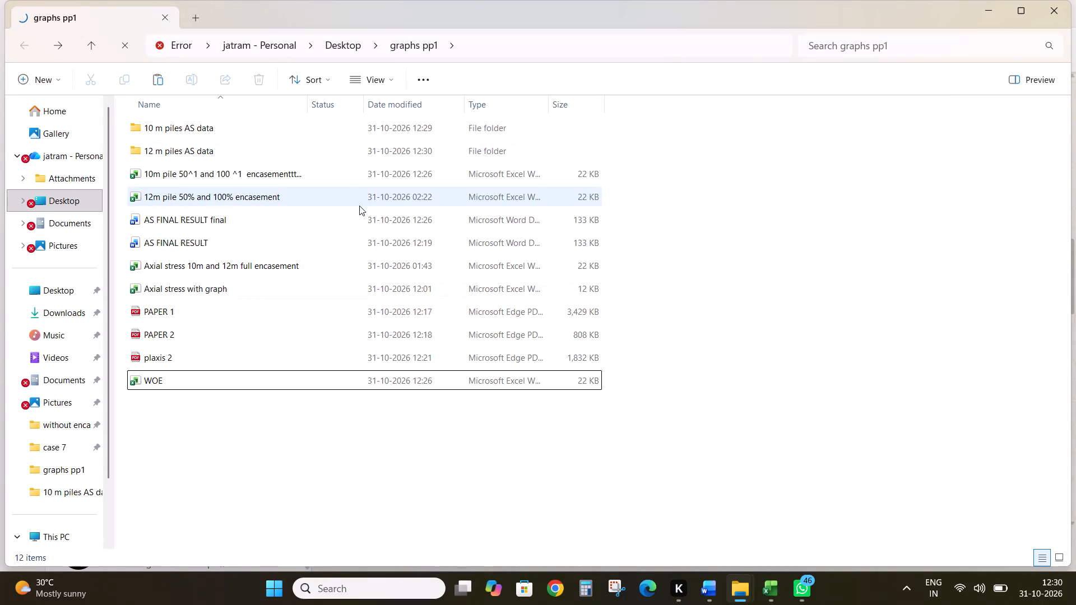
Copy the 12m pile 50% and 100% encasement workbook into the 12 m piles AS data folder, then return to graphs pp1.
{"action": "left_click", "coordinate": [353, 196]}
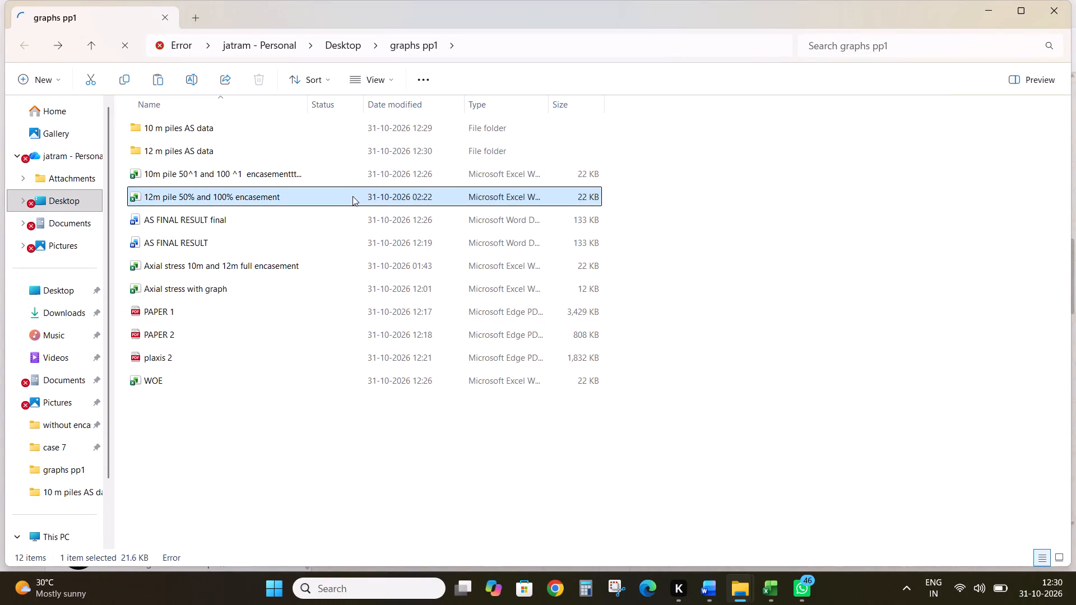
{"action": "key", "text": "ctrl+c"}
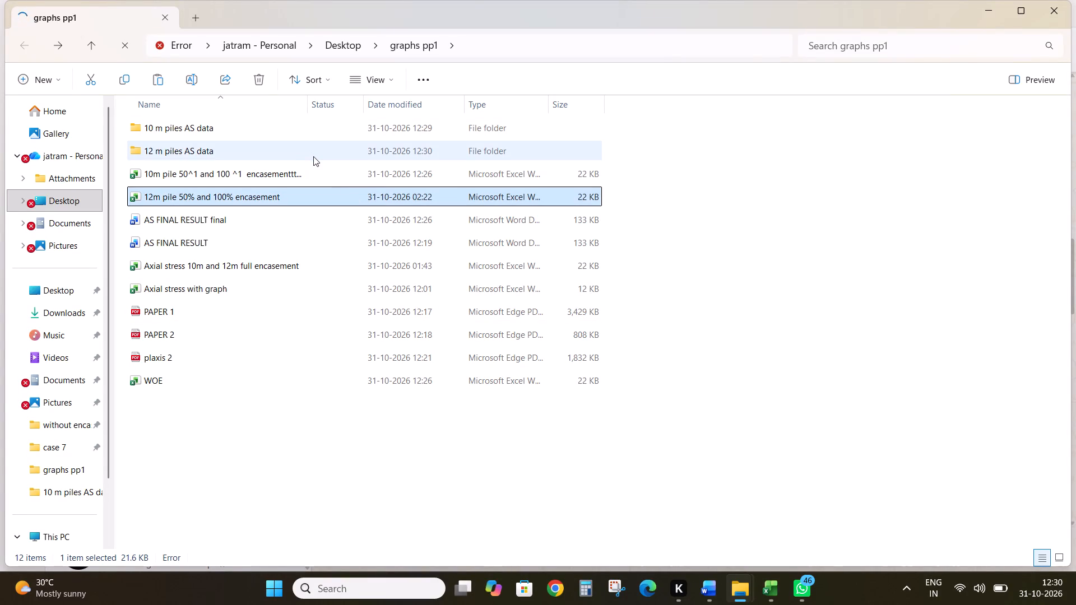
{"action": "double_click", "coordinate": [313, 156]}
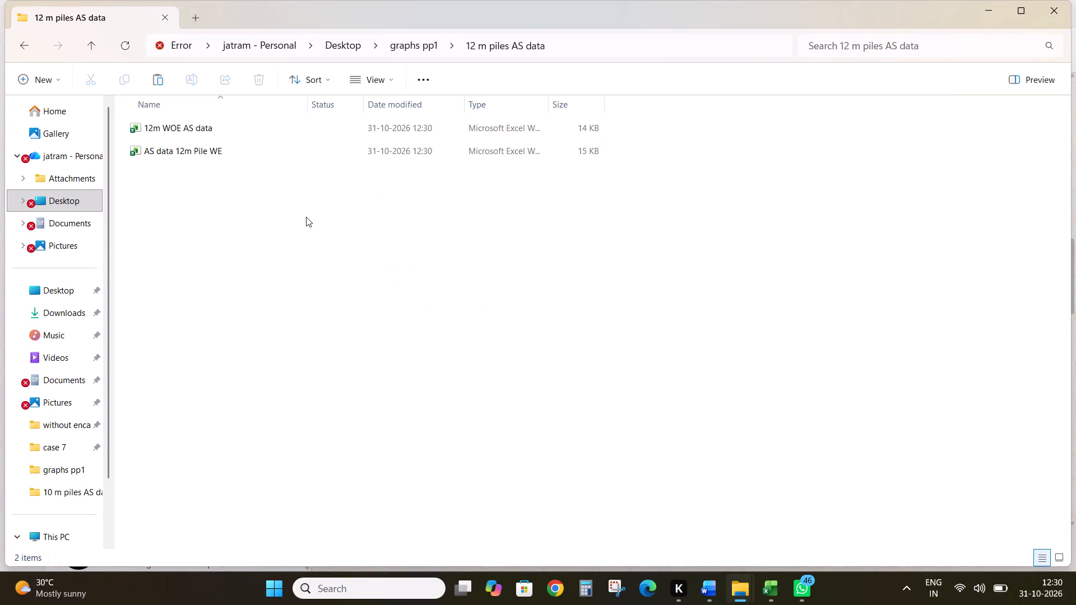
{"action": "key", "text": "ctrl+v"}
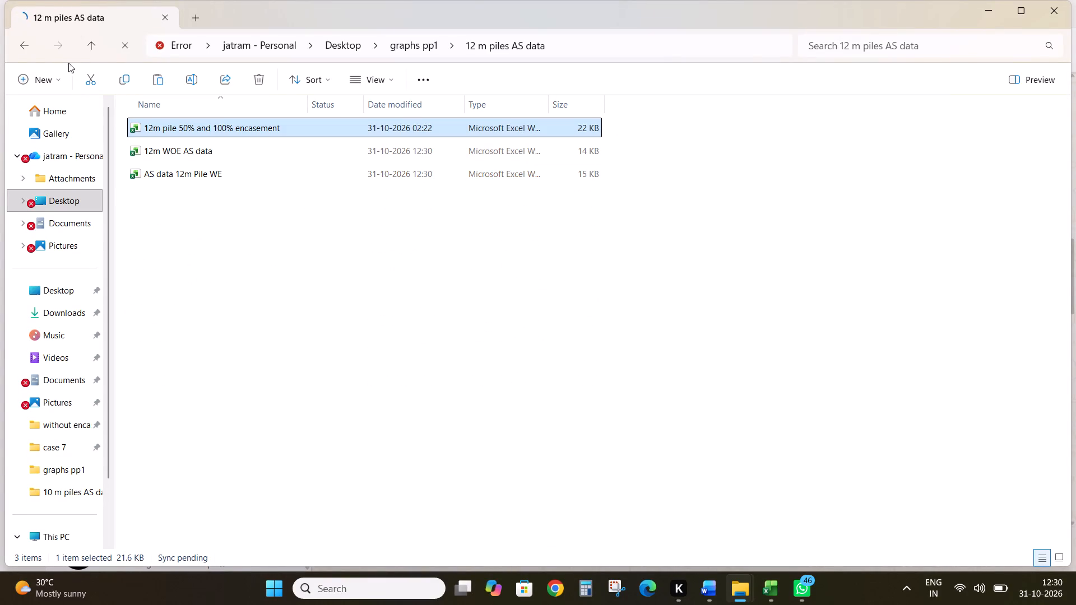
{"action": "left_click", "coordinate": [21, 49]}
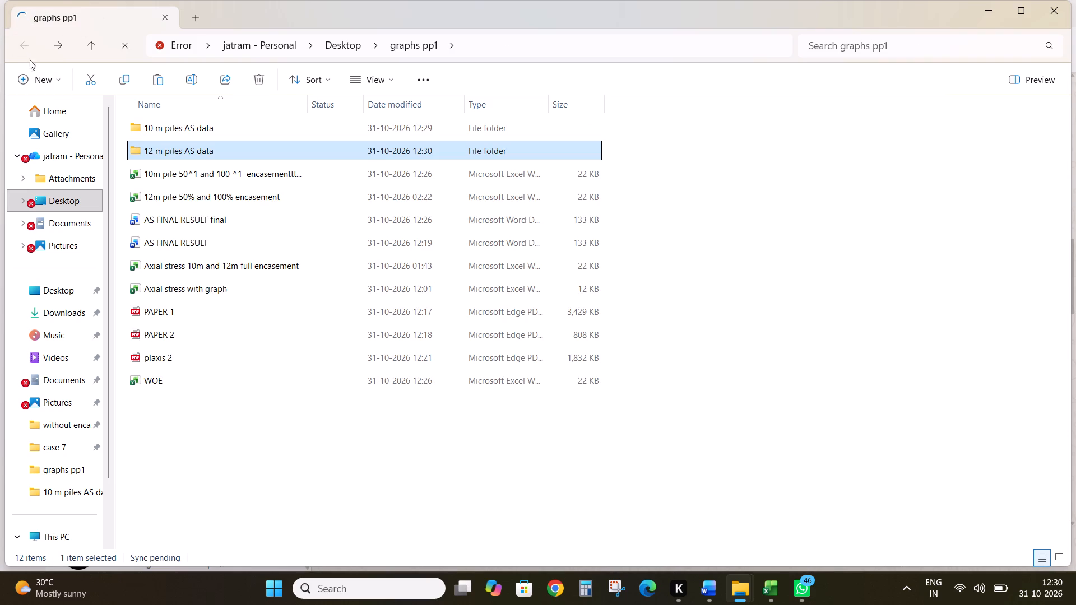
Check which files are in the 10 m piles AS data folder and go back to graphs pp1.
{"action": "double_click", "coordinate": [202, 132]}
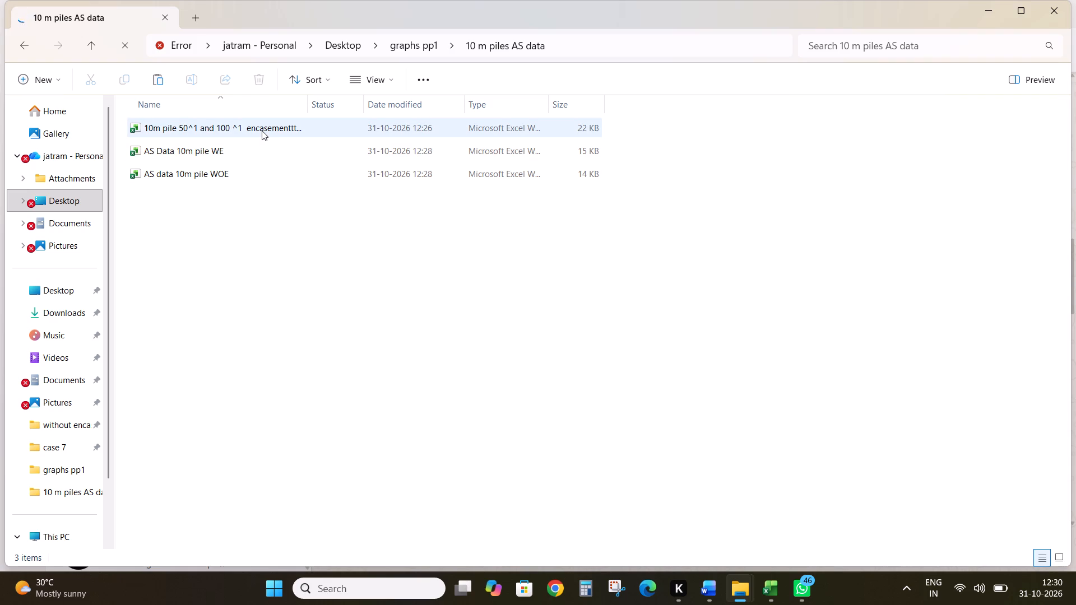
{"action": "left_click", "coordinate": [27, 48]}
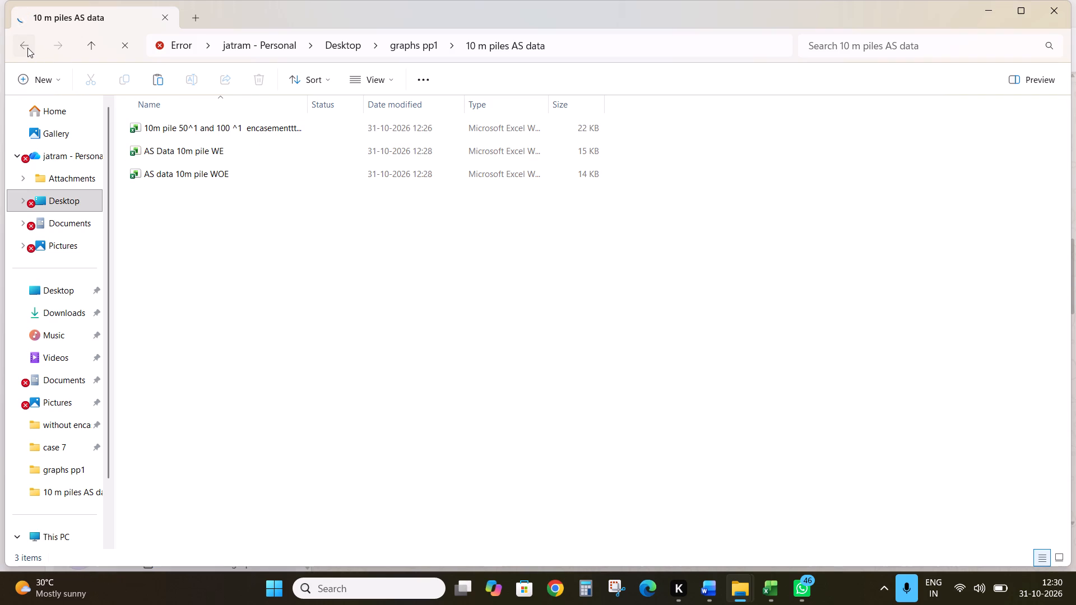
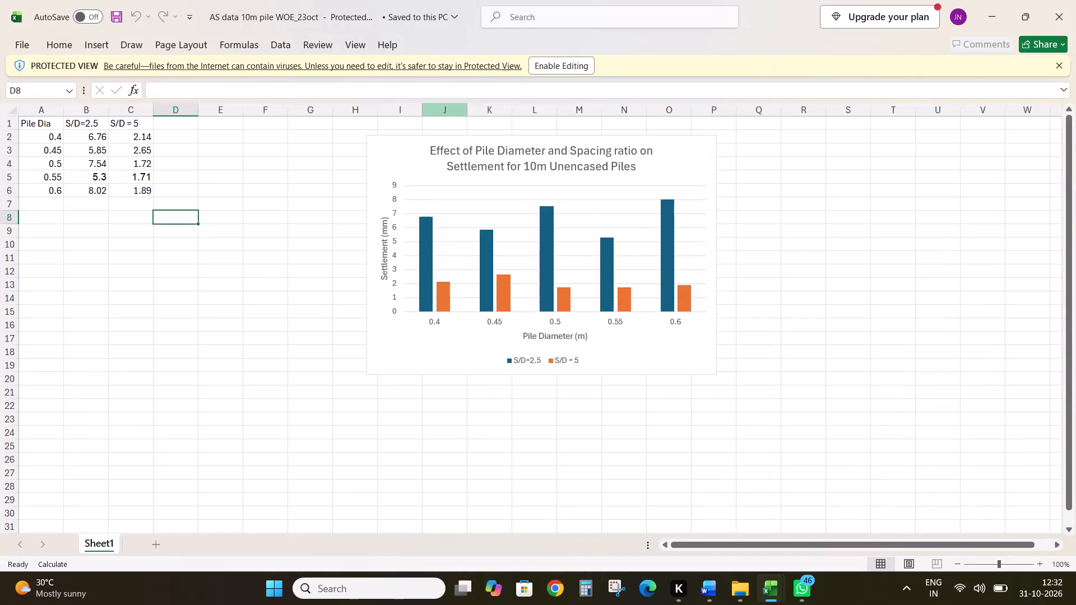
Enable editing for the protected AS data 10m pile WOE_23oct workbook.
{"action": "left_click", "coordinate": [559, 63]}
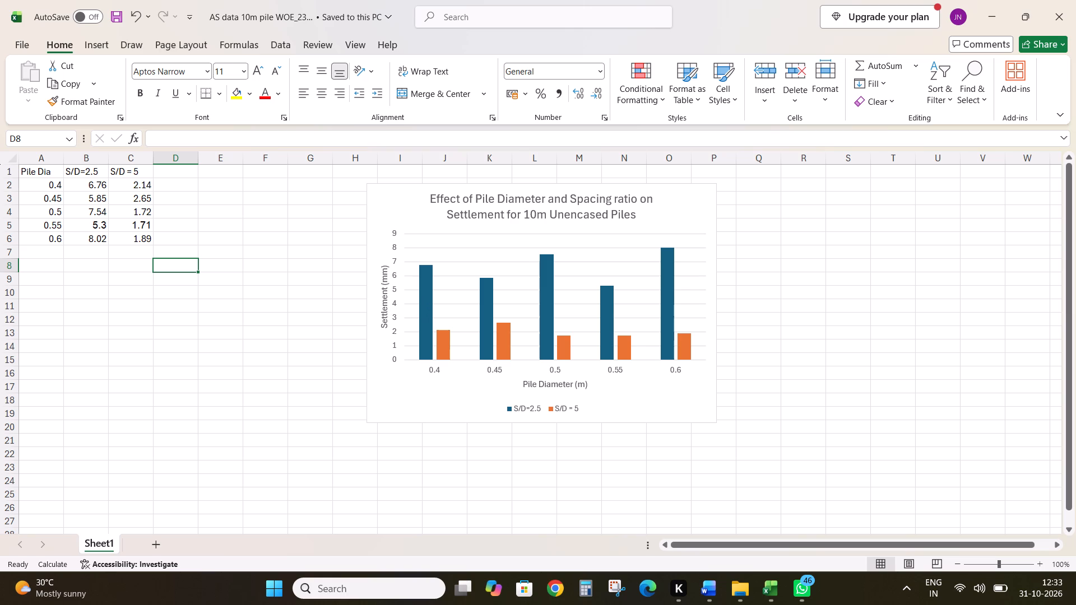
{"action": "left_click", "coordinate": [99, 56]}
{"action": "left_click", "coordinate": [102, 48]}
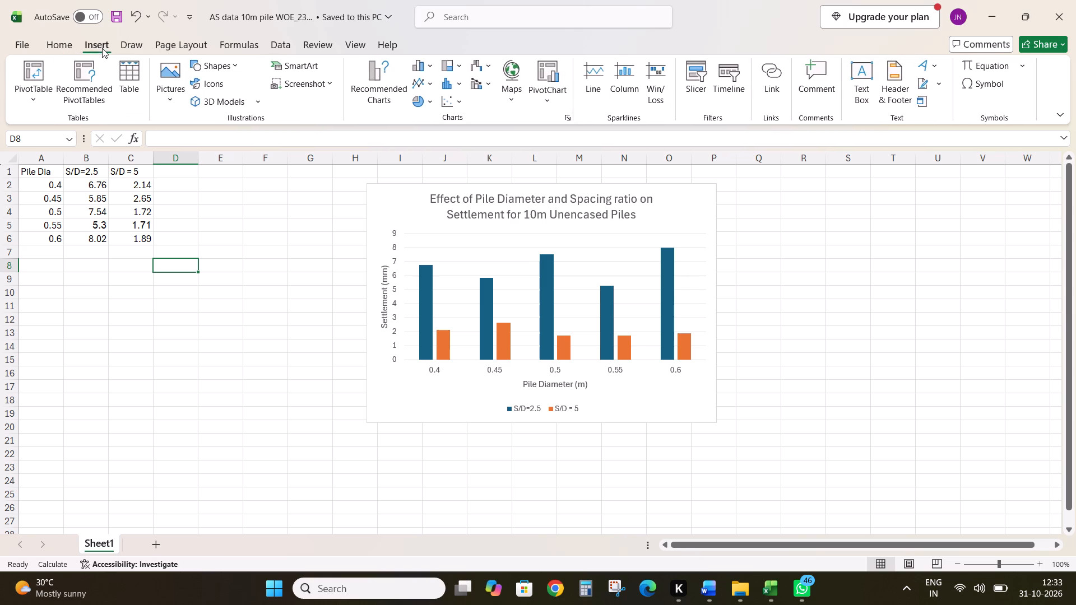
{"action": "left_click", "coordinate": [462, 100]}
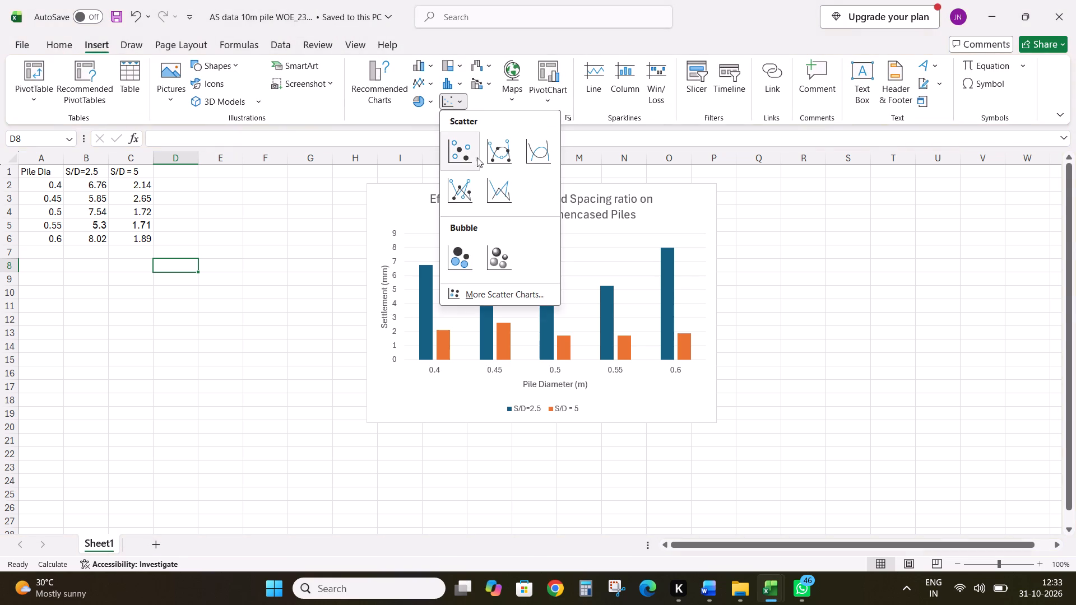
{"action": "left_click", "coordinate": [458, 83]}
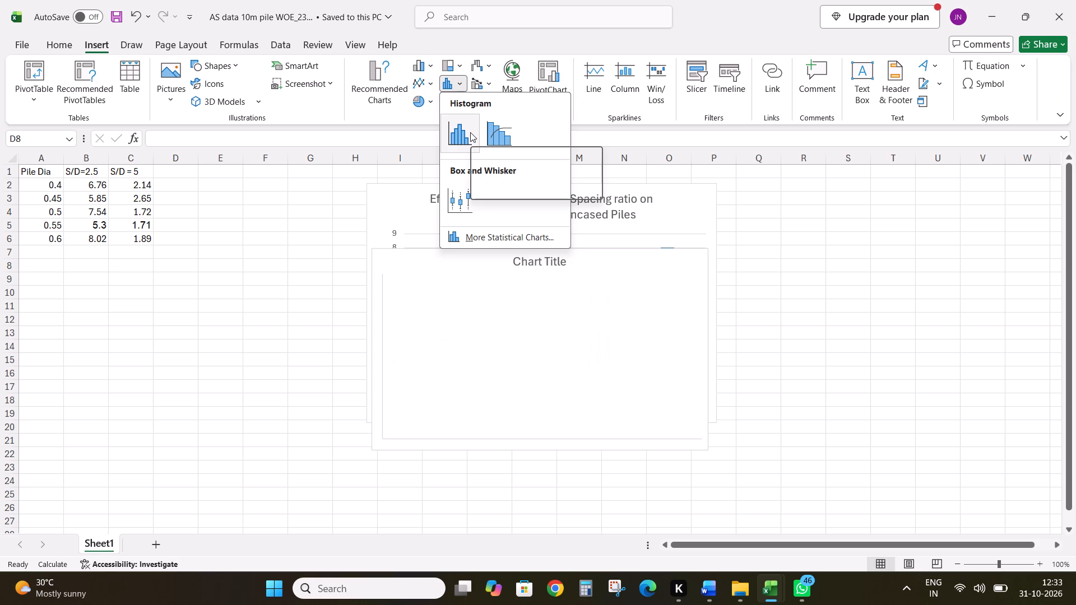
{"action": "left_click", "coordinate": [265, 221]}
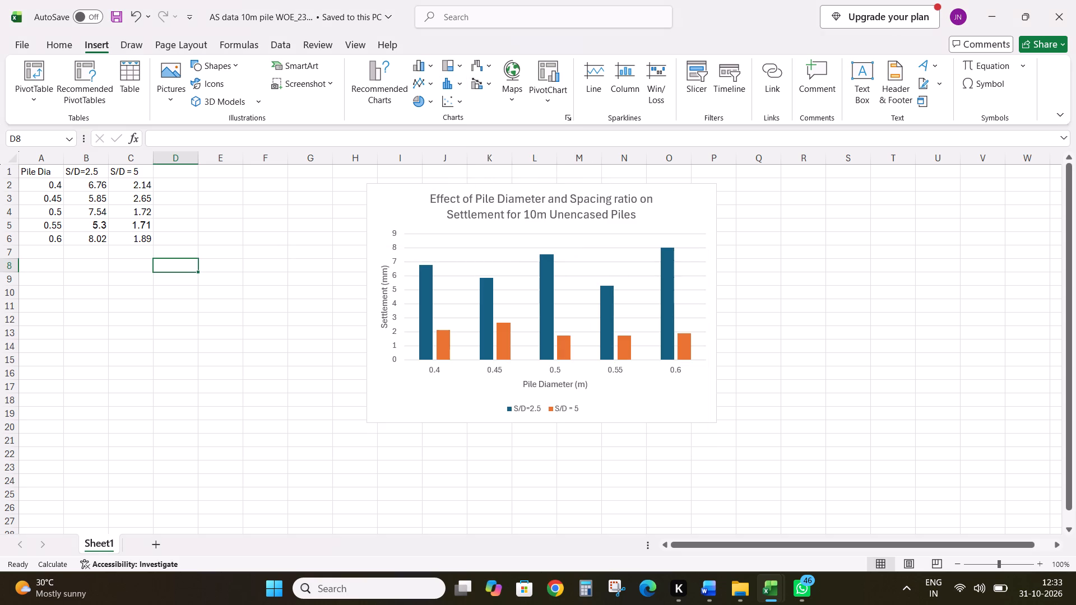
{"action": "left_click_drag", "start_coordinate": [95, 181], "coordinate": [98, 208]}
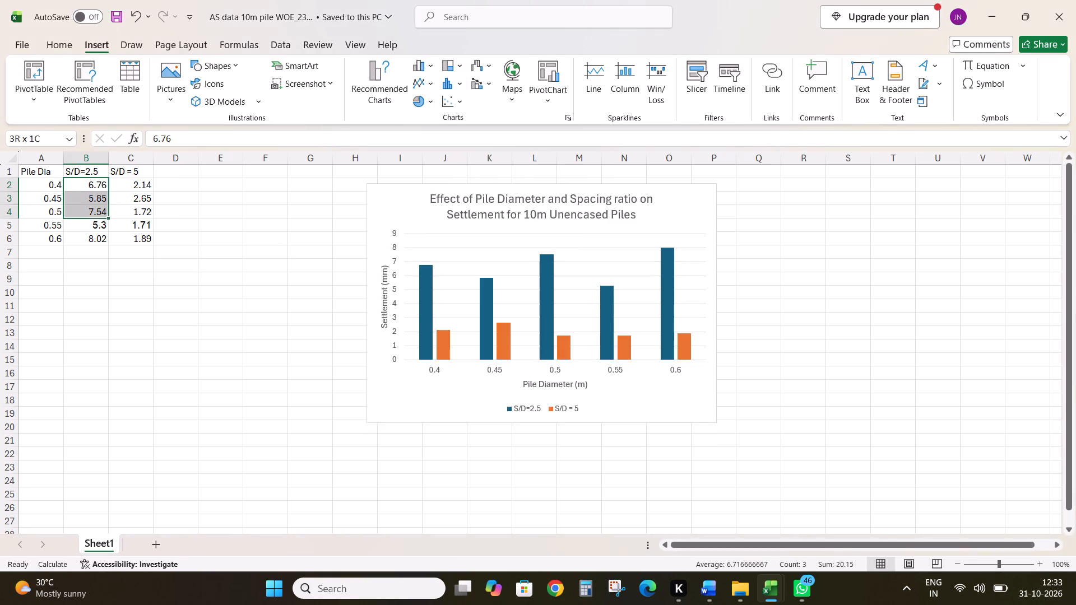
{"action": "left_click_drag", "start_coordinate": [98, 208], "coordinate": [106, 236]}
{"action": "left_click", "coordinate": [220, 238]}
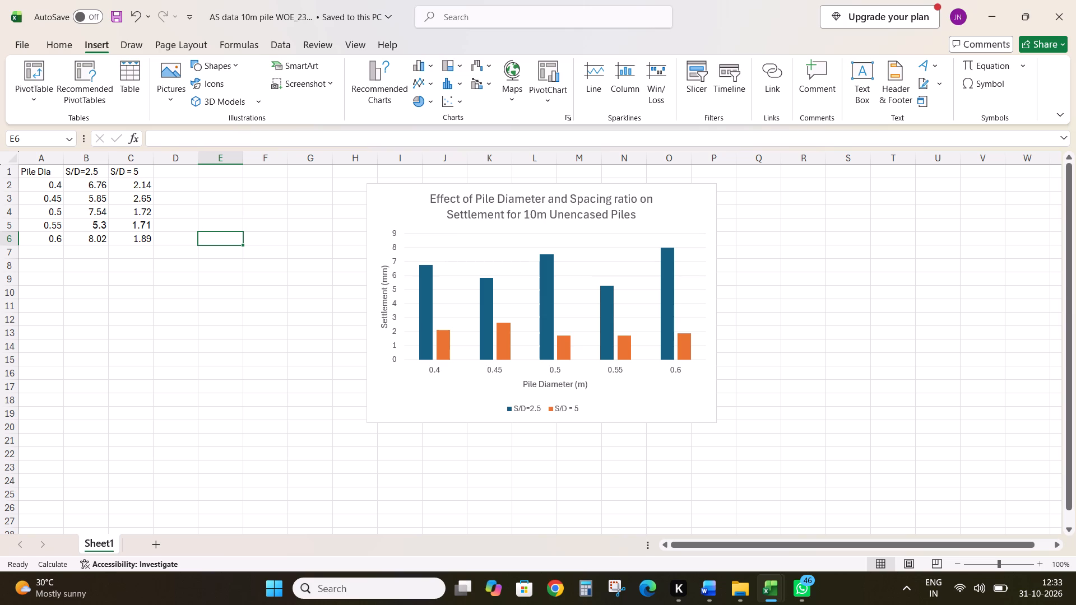
Insert a histogram of the Pile Dia and S/D=2.5 columns in the 10 m unencased pile workbook.
{"action": "left_click", "coordinate": [91, 160]}
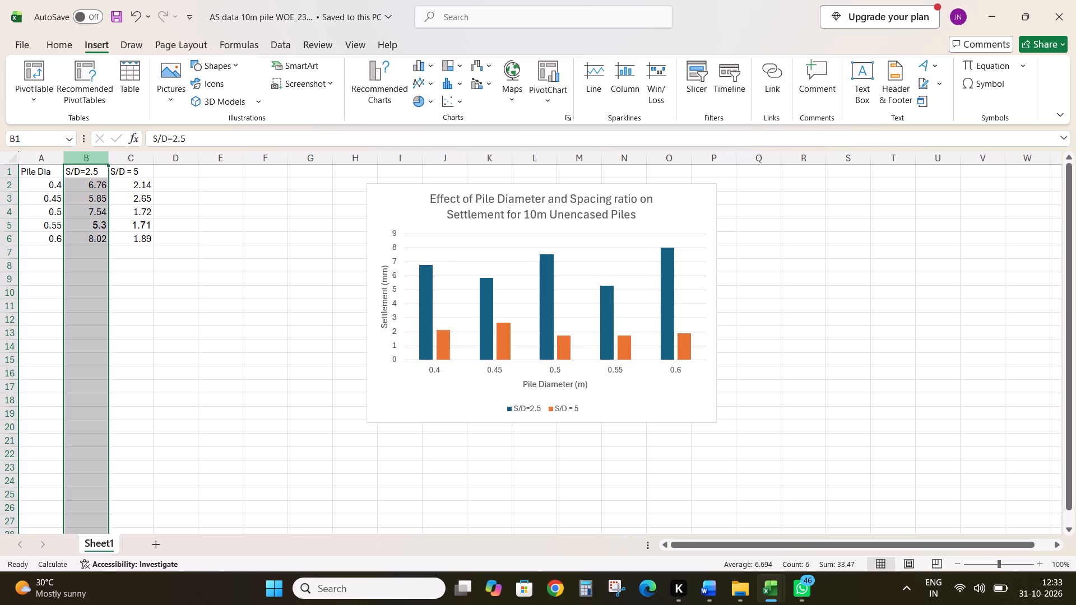
{"action": "left_click", "coordinate": [40, 151], "text": "ctrl"}
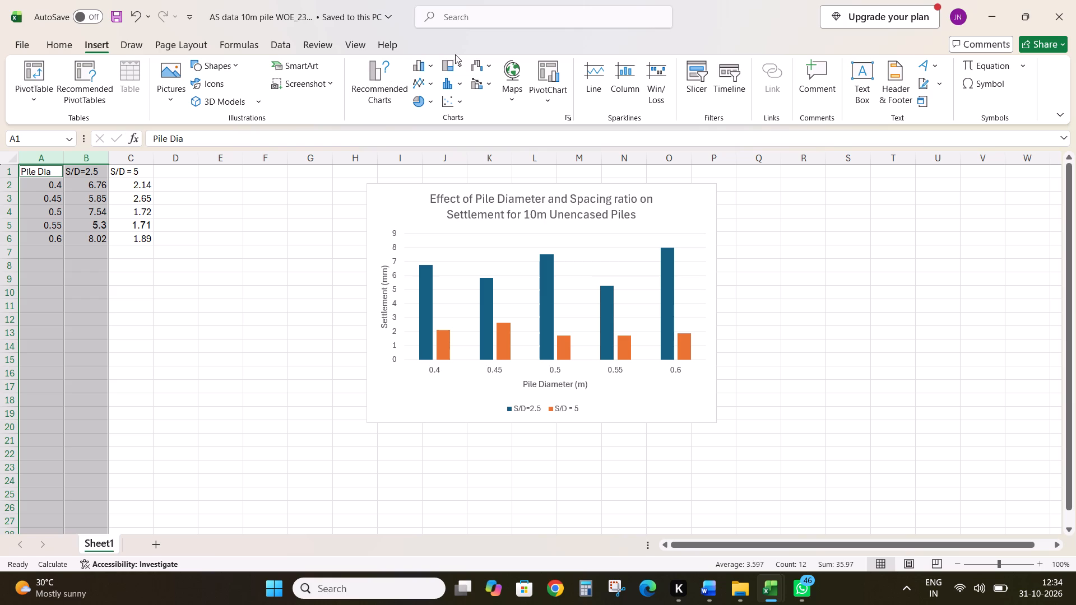
{"action": "left_click", "coordinate": [461, 89], "text": "ctrl"}
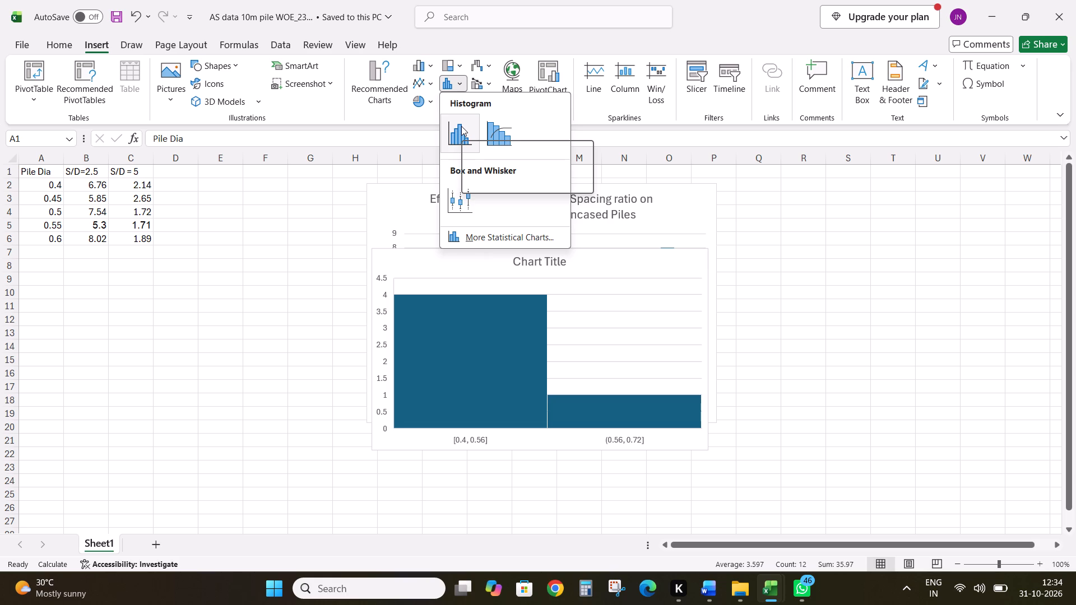
{"action": "left_click", "coordinate": [461, 126]}
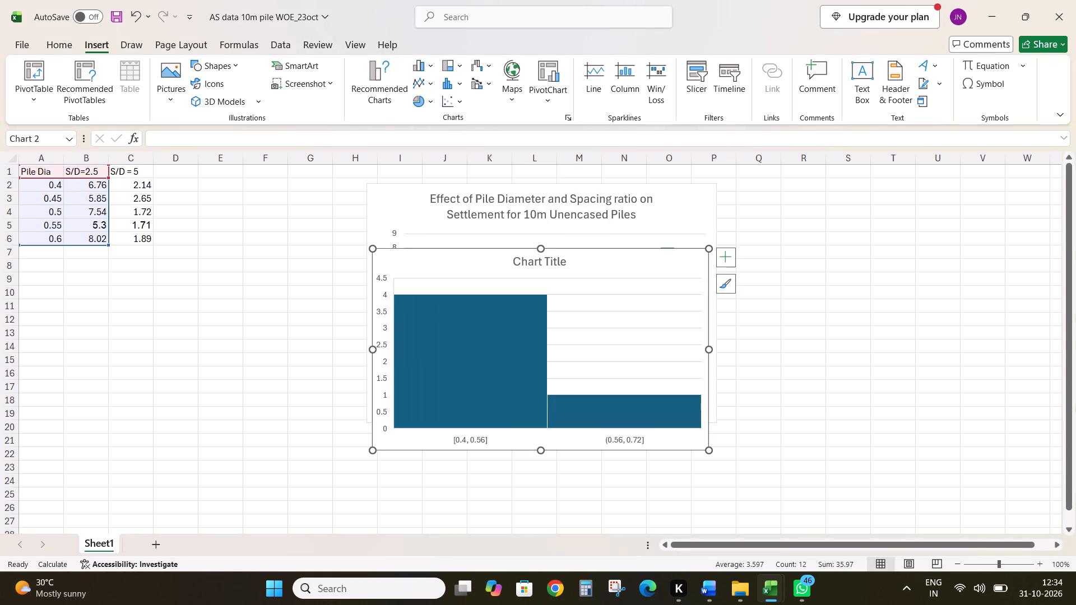
{"action": "left_click", "coordinate": [643, 306]}
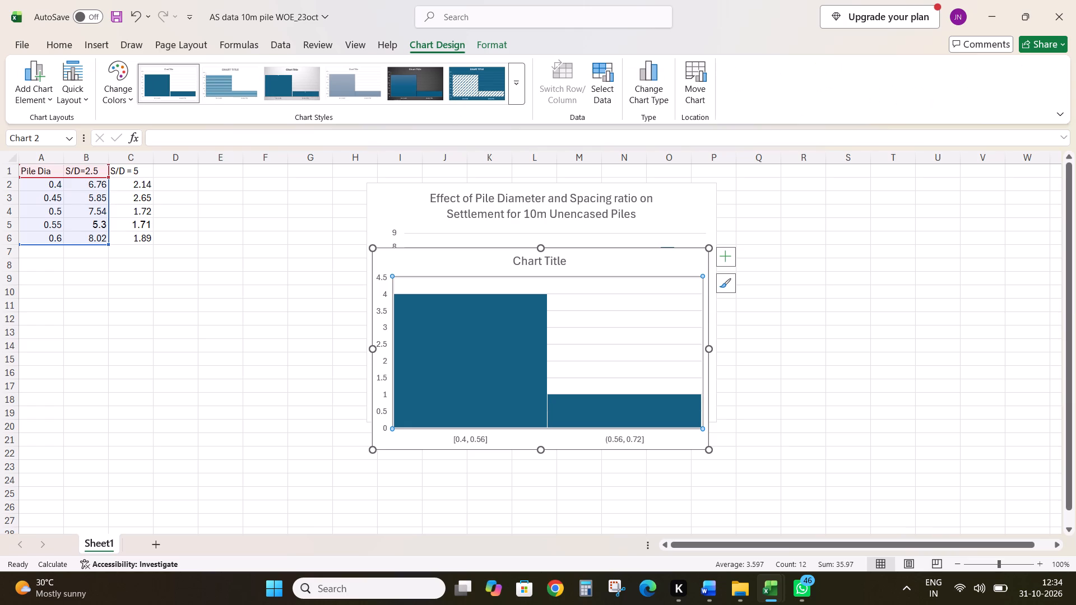
{"action": "left_click", "coordinate": [801, 291]}
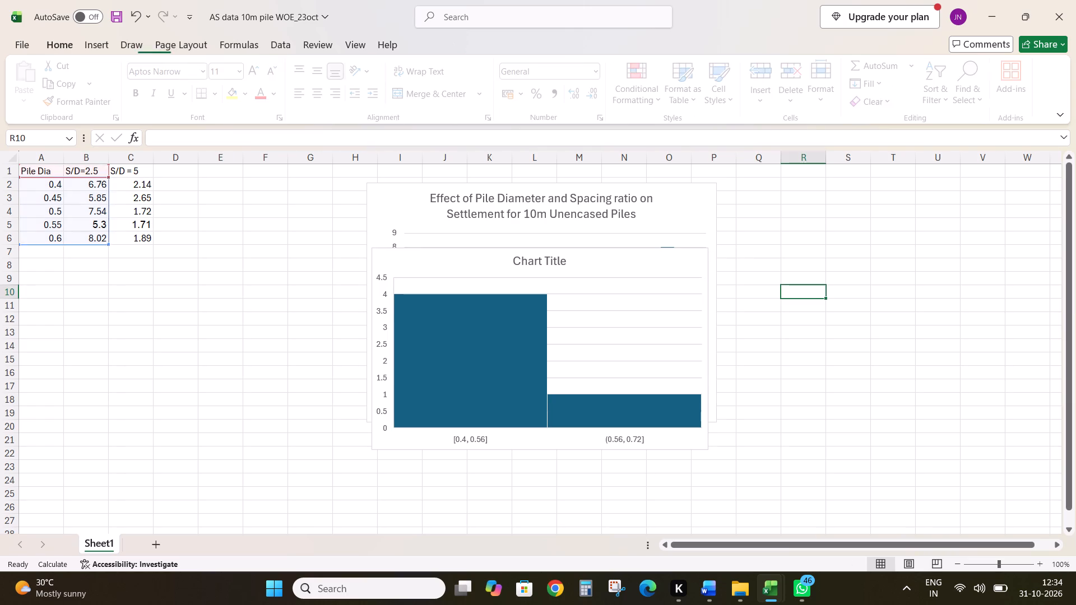
Delete the newly inserted histogram overlapping the 10m Unencased Piles settlement chart.
{"action": "left_click", "coordinate": [697, 259]}
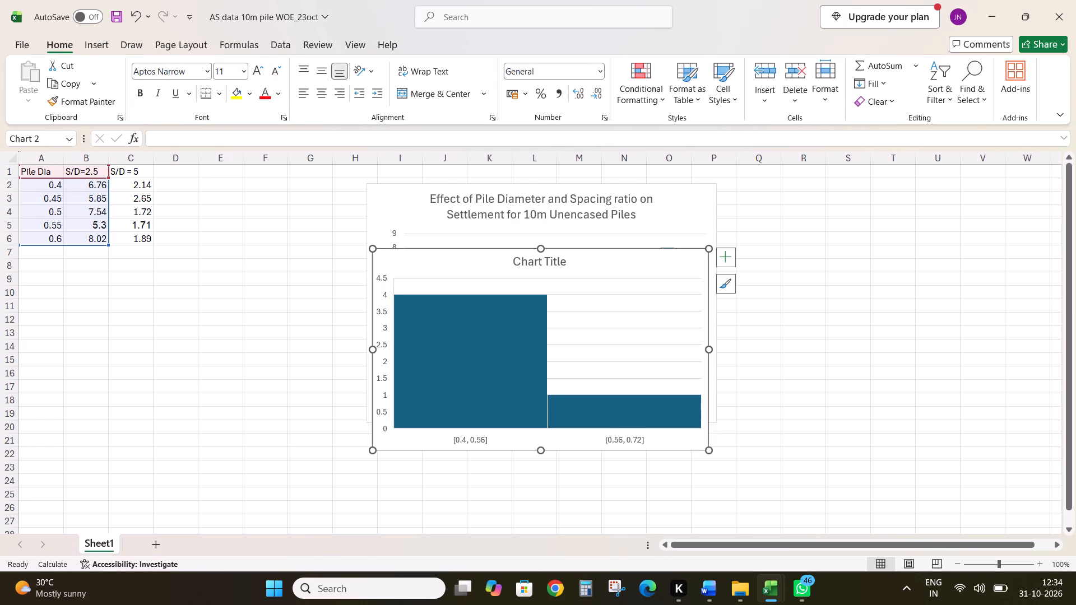
{"action": "key", "text": "Delete"}
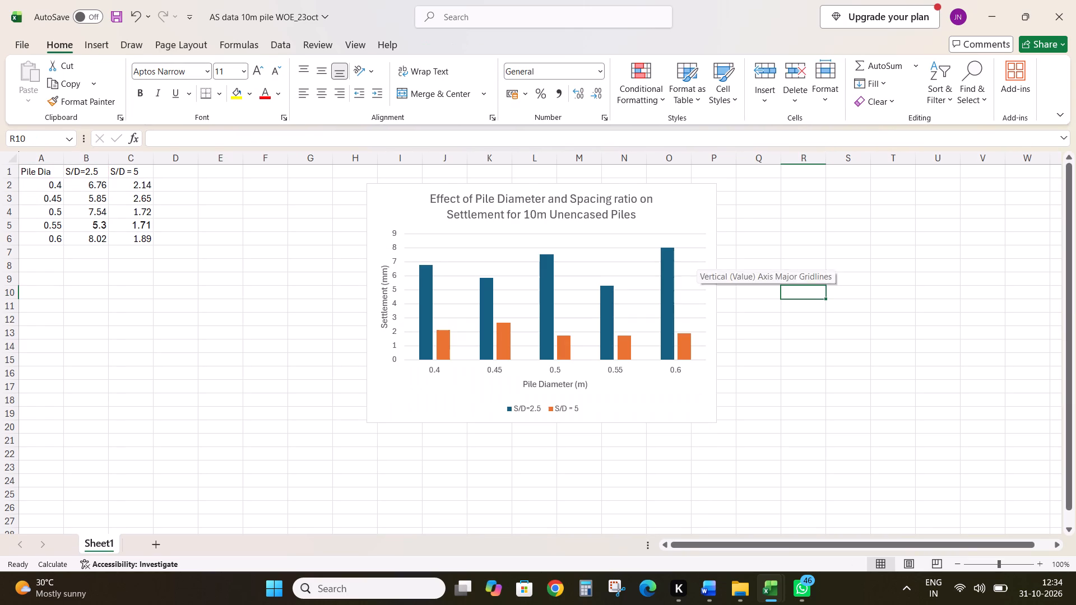